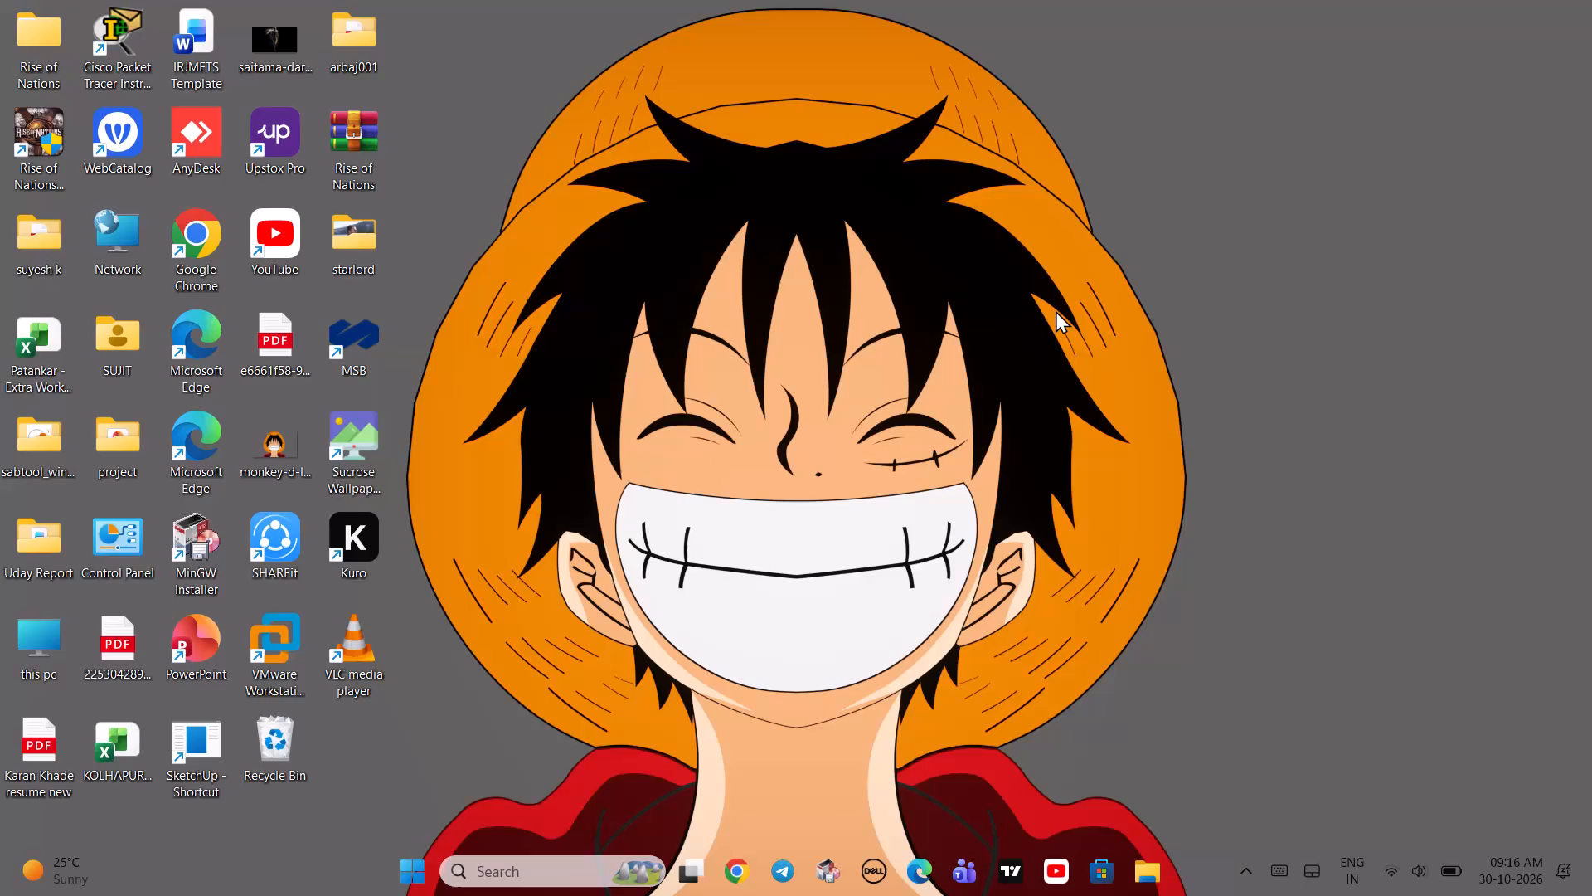
Refresh the desktop.
right_click(1056, 310)
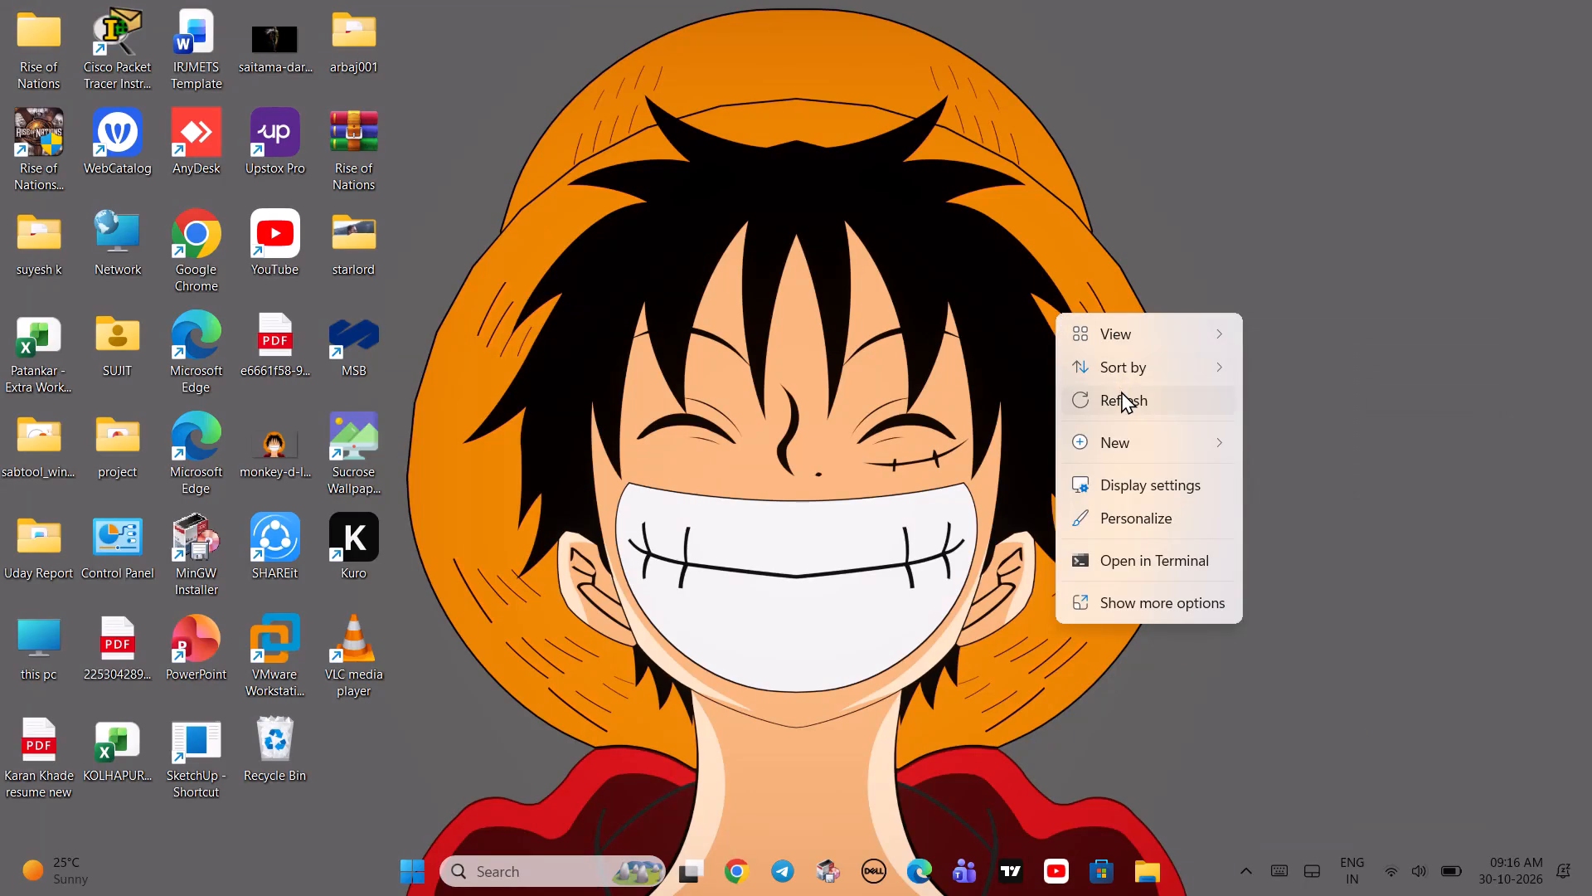
left_click(1121, 391)
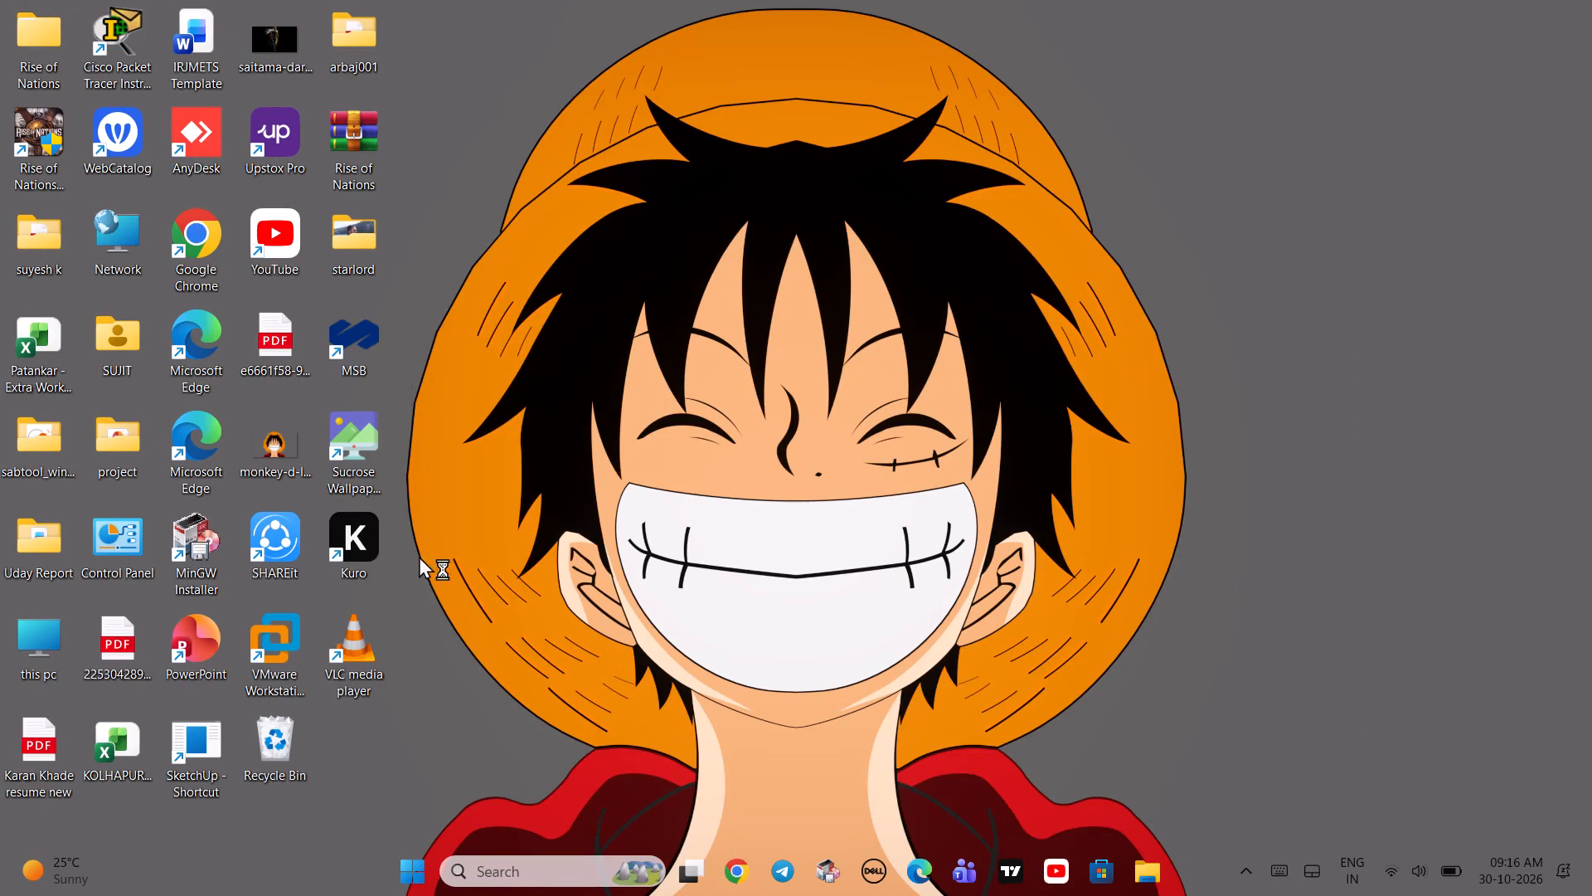
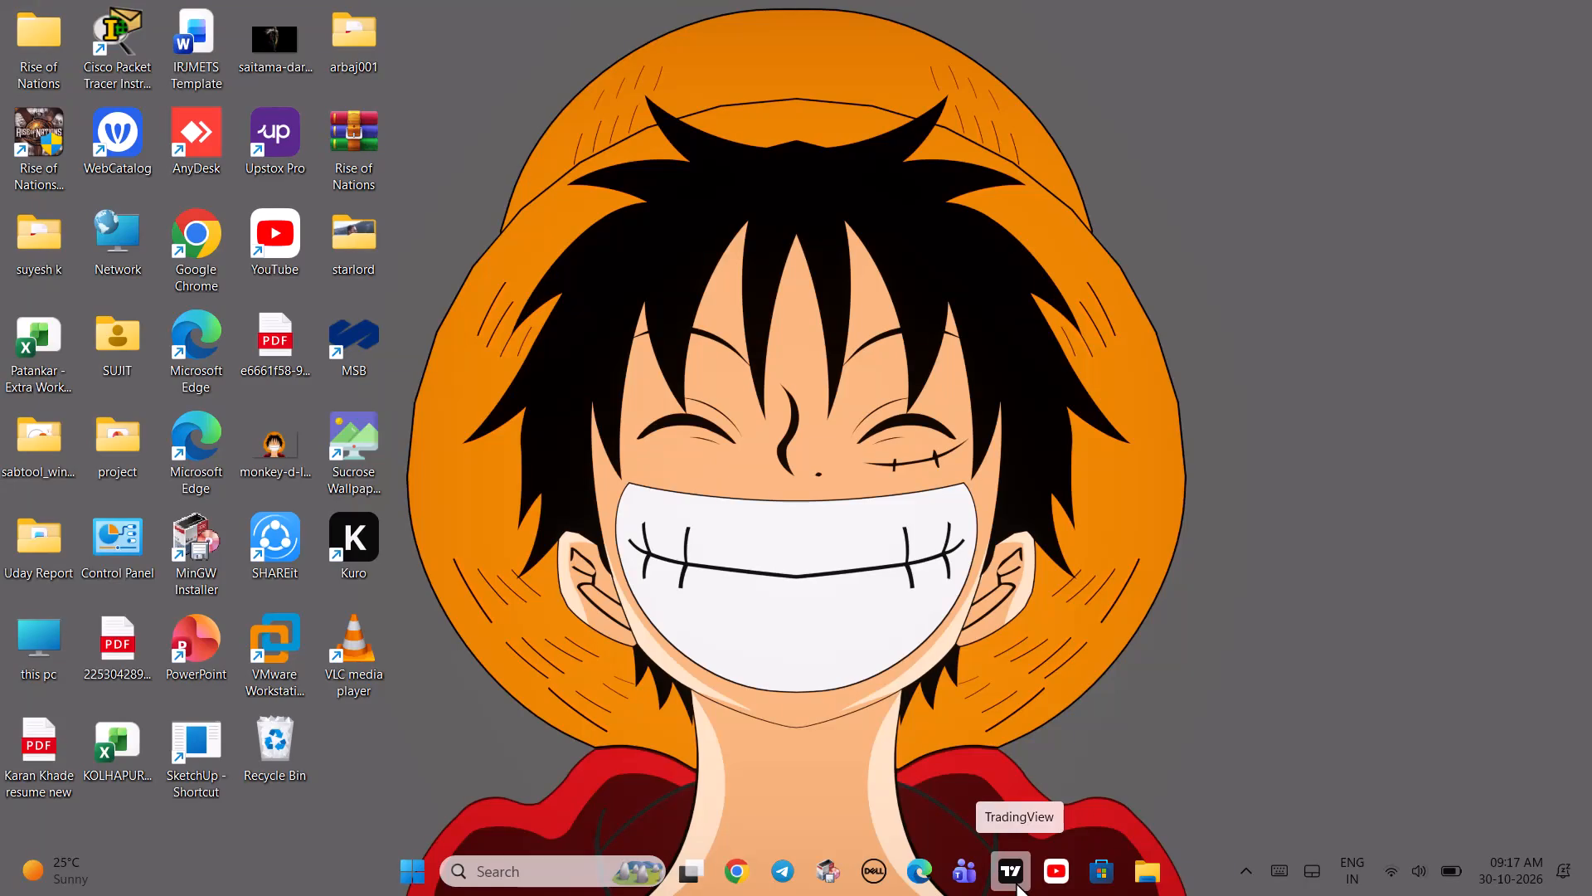
Launch TradingView.
left_click(1016, 882)
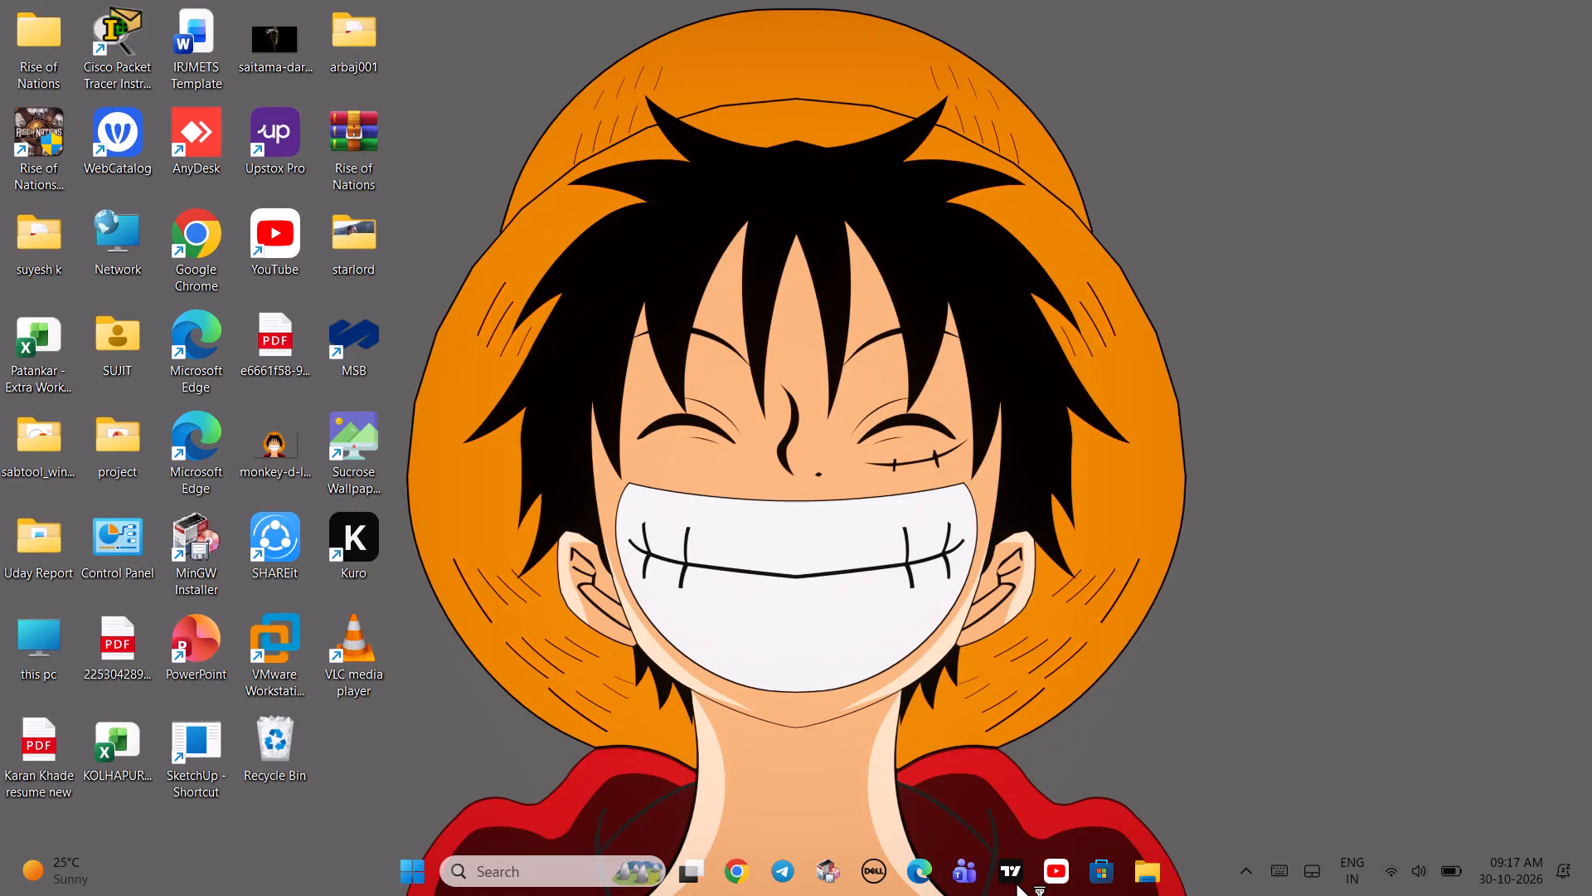
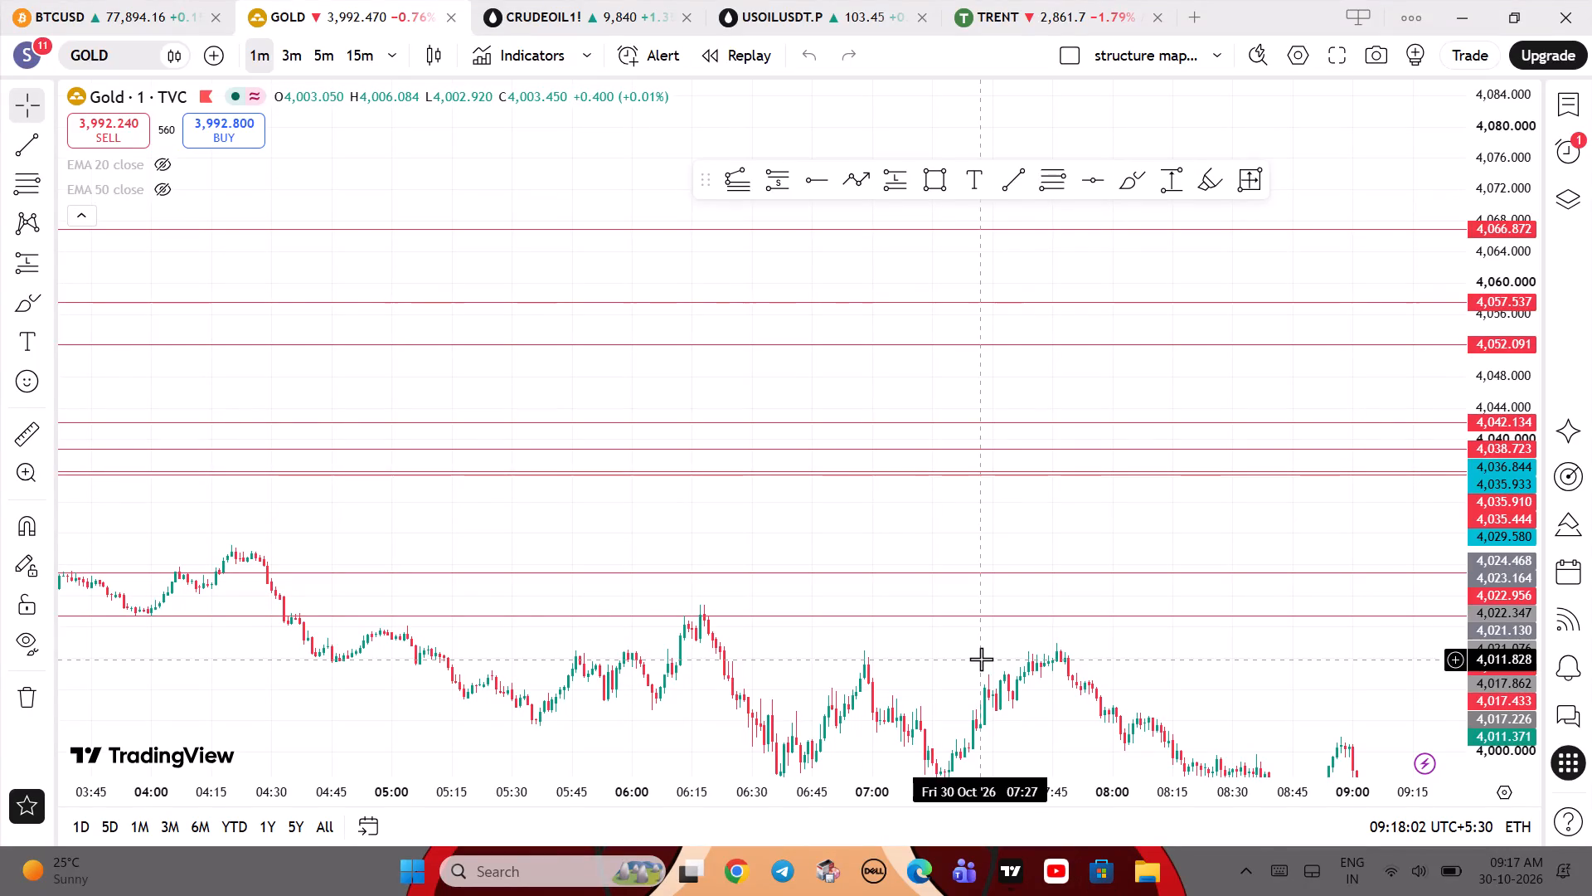
Switch the gold chart to the 5-minute timeframe.
left_click(322, 44)
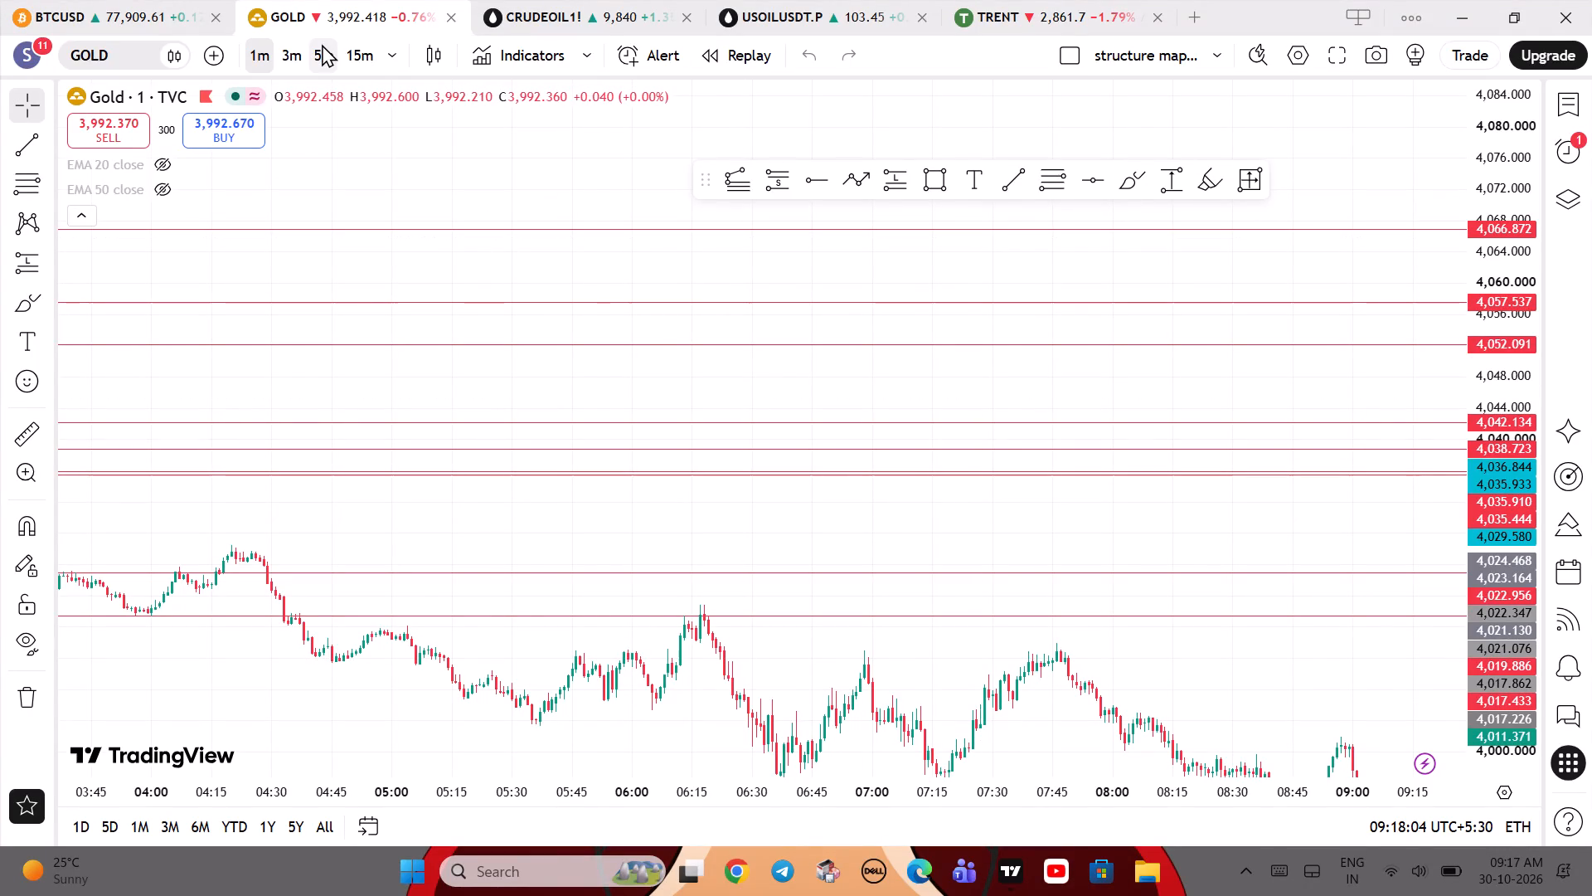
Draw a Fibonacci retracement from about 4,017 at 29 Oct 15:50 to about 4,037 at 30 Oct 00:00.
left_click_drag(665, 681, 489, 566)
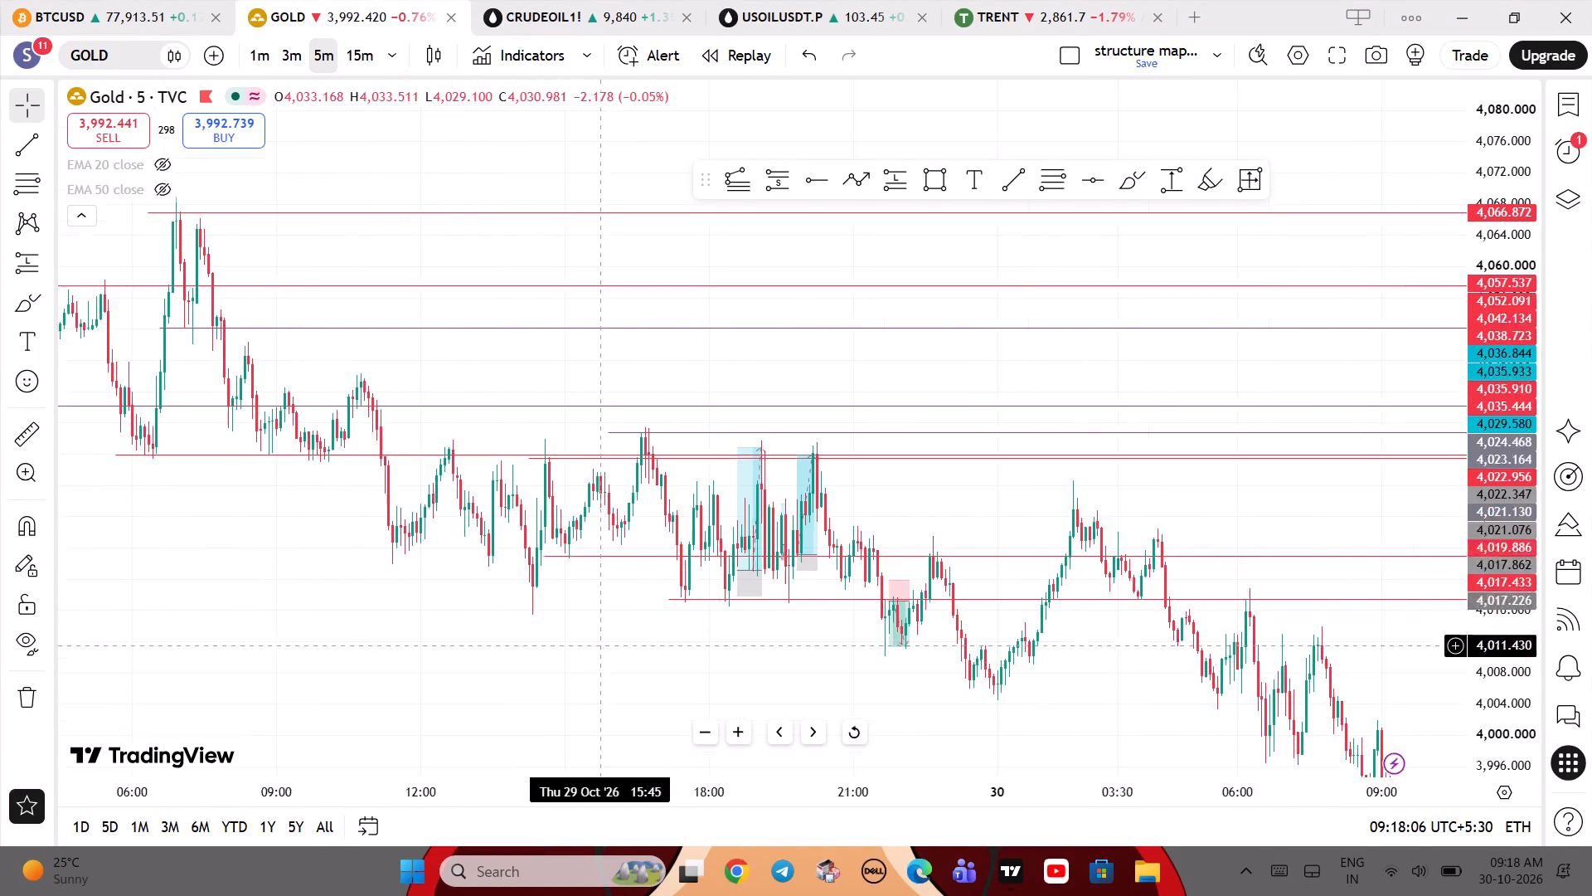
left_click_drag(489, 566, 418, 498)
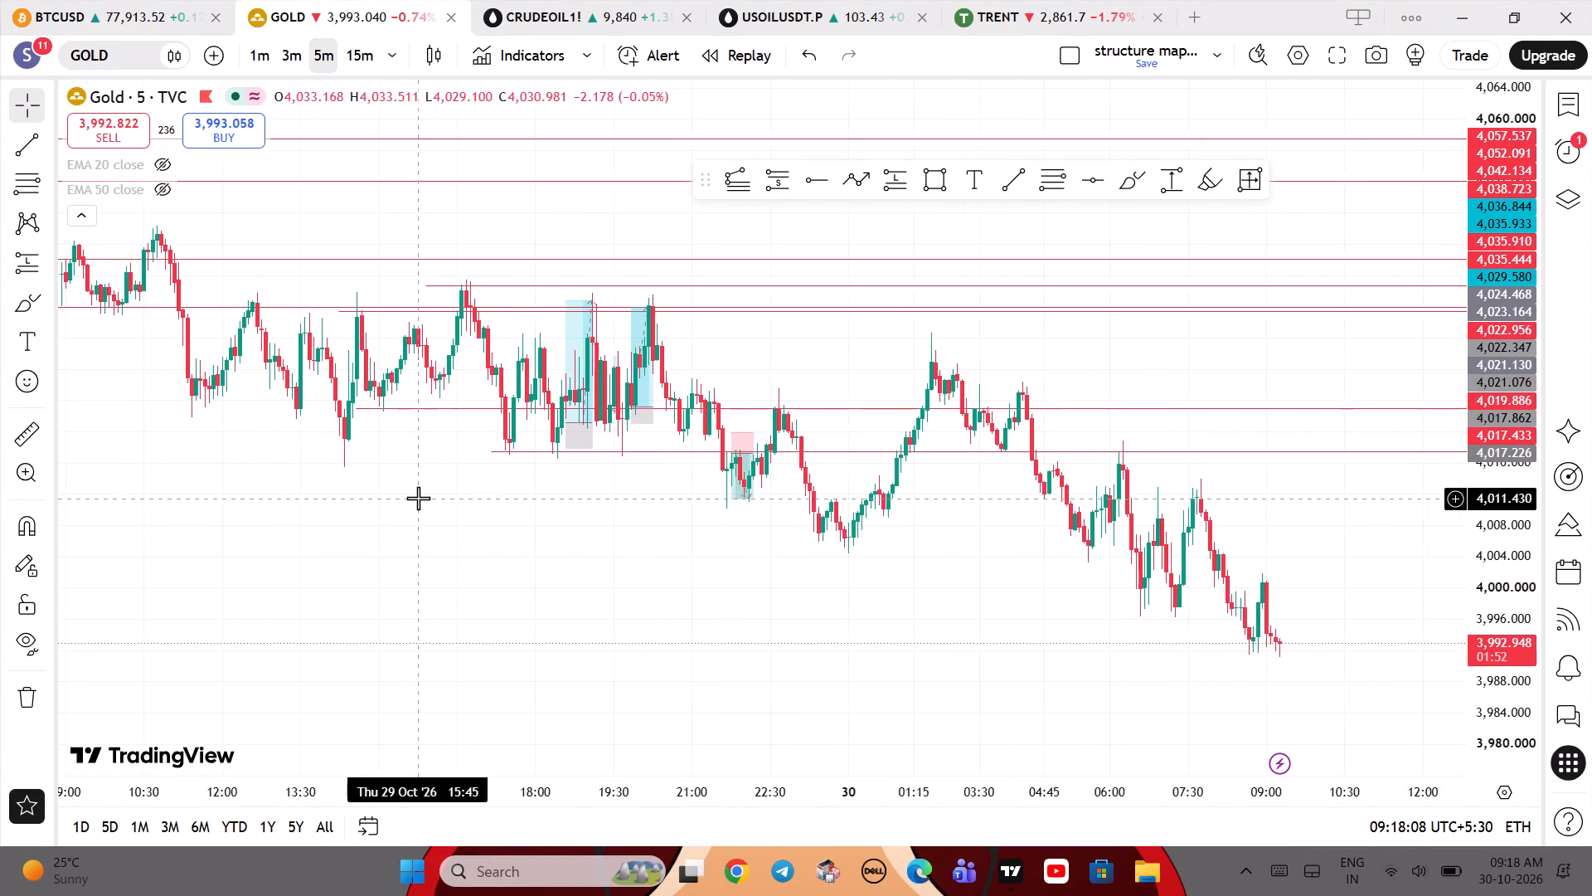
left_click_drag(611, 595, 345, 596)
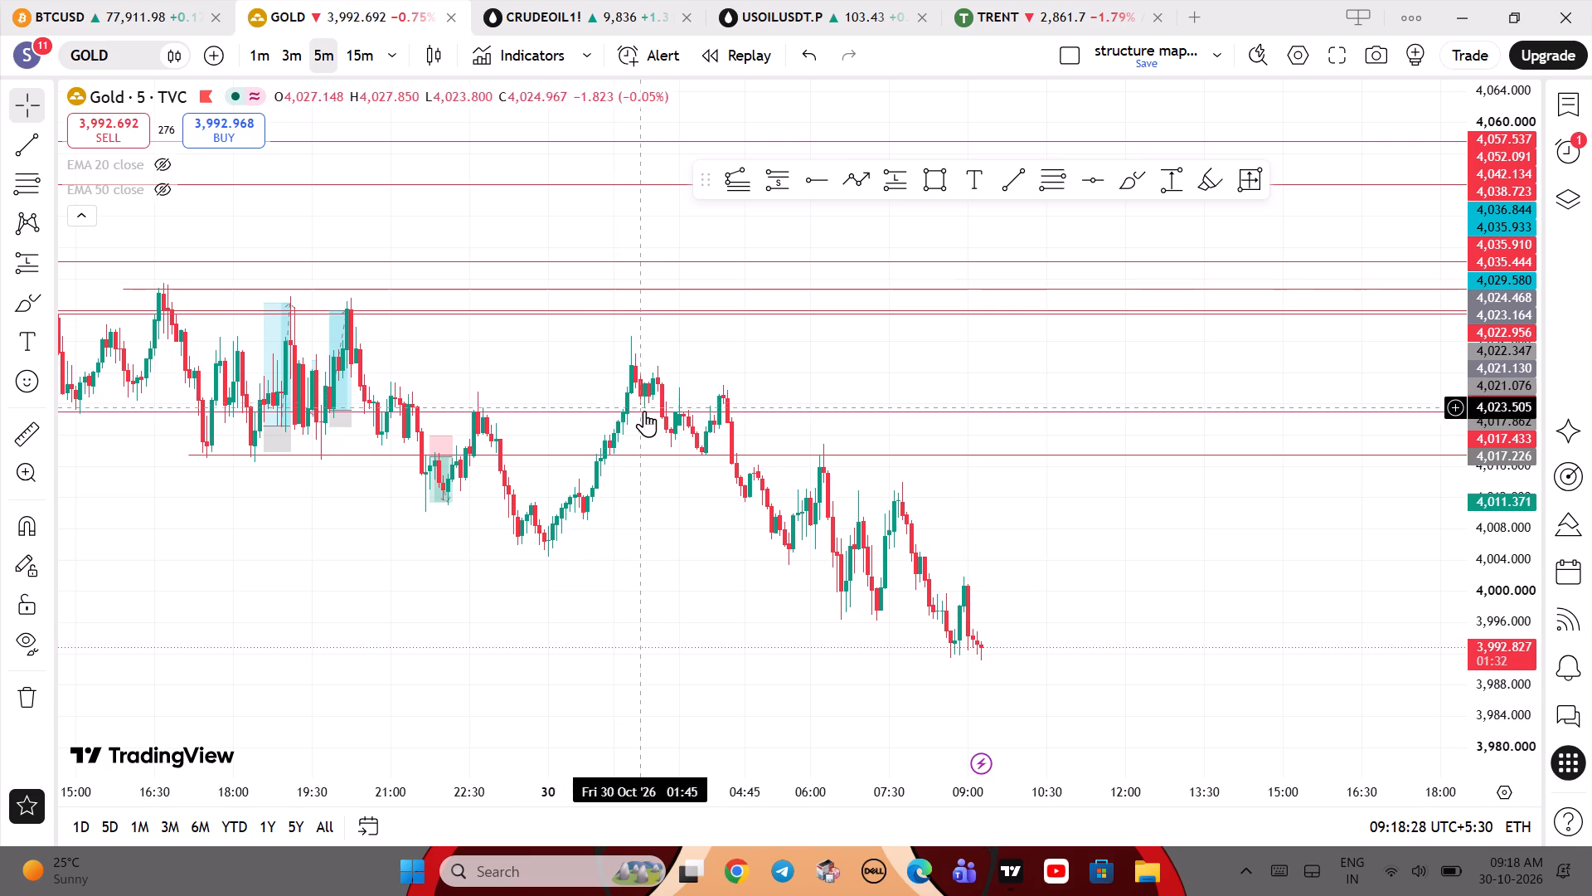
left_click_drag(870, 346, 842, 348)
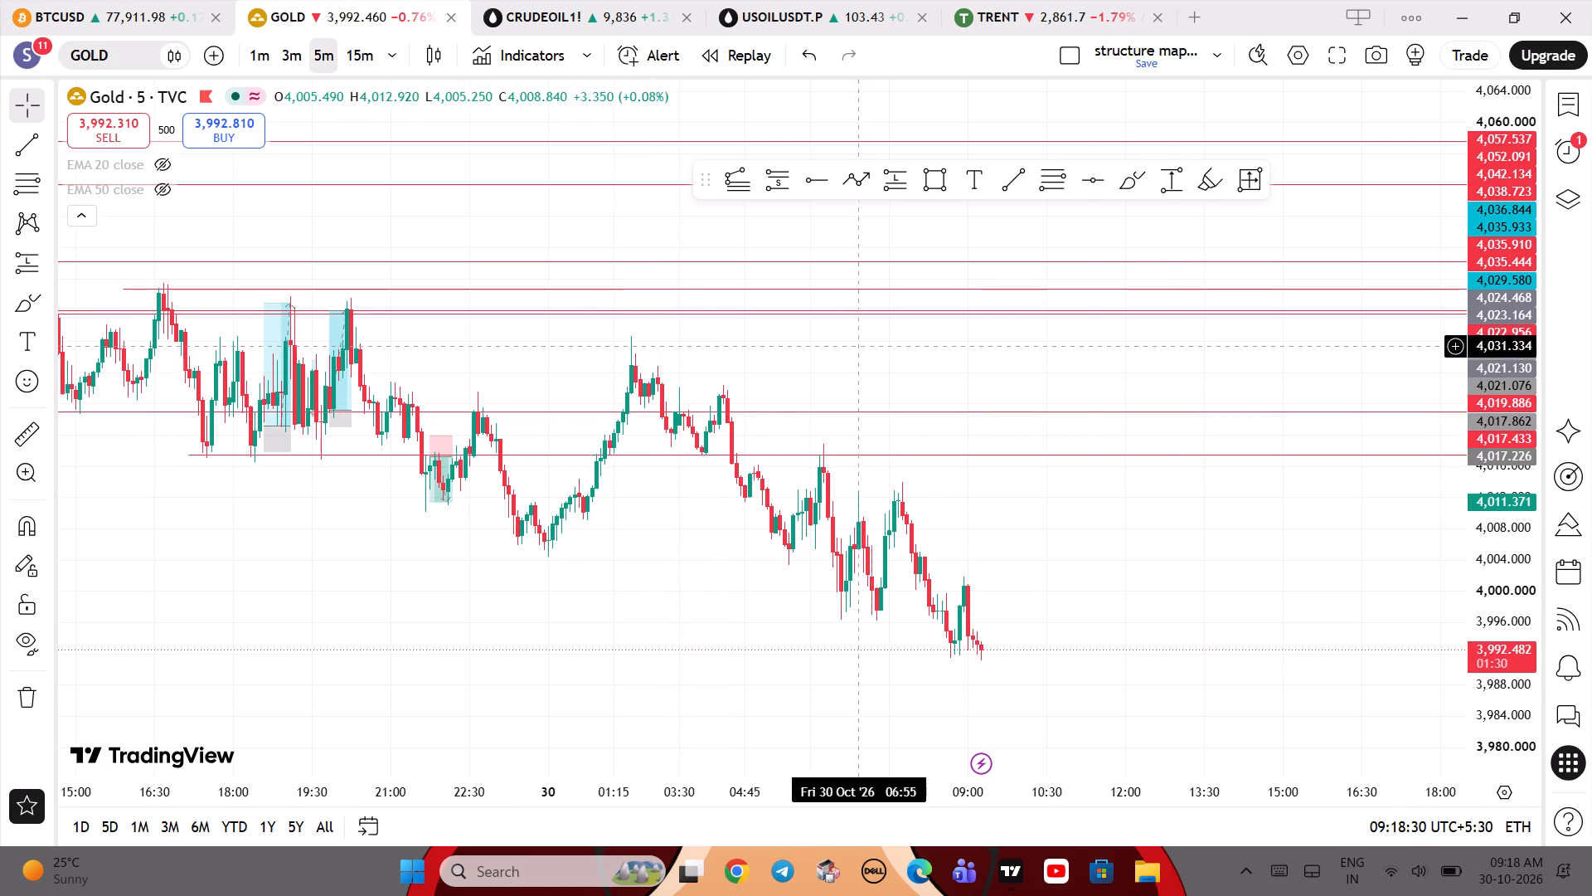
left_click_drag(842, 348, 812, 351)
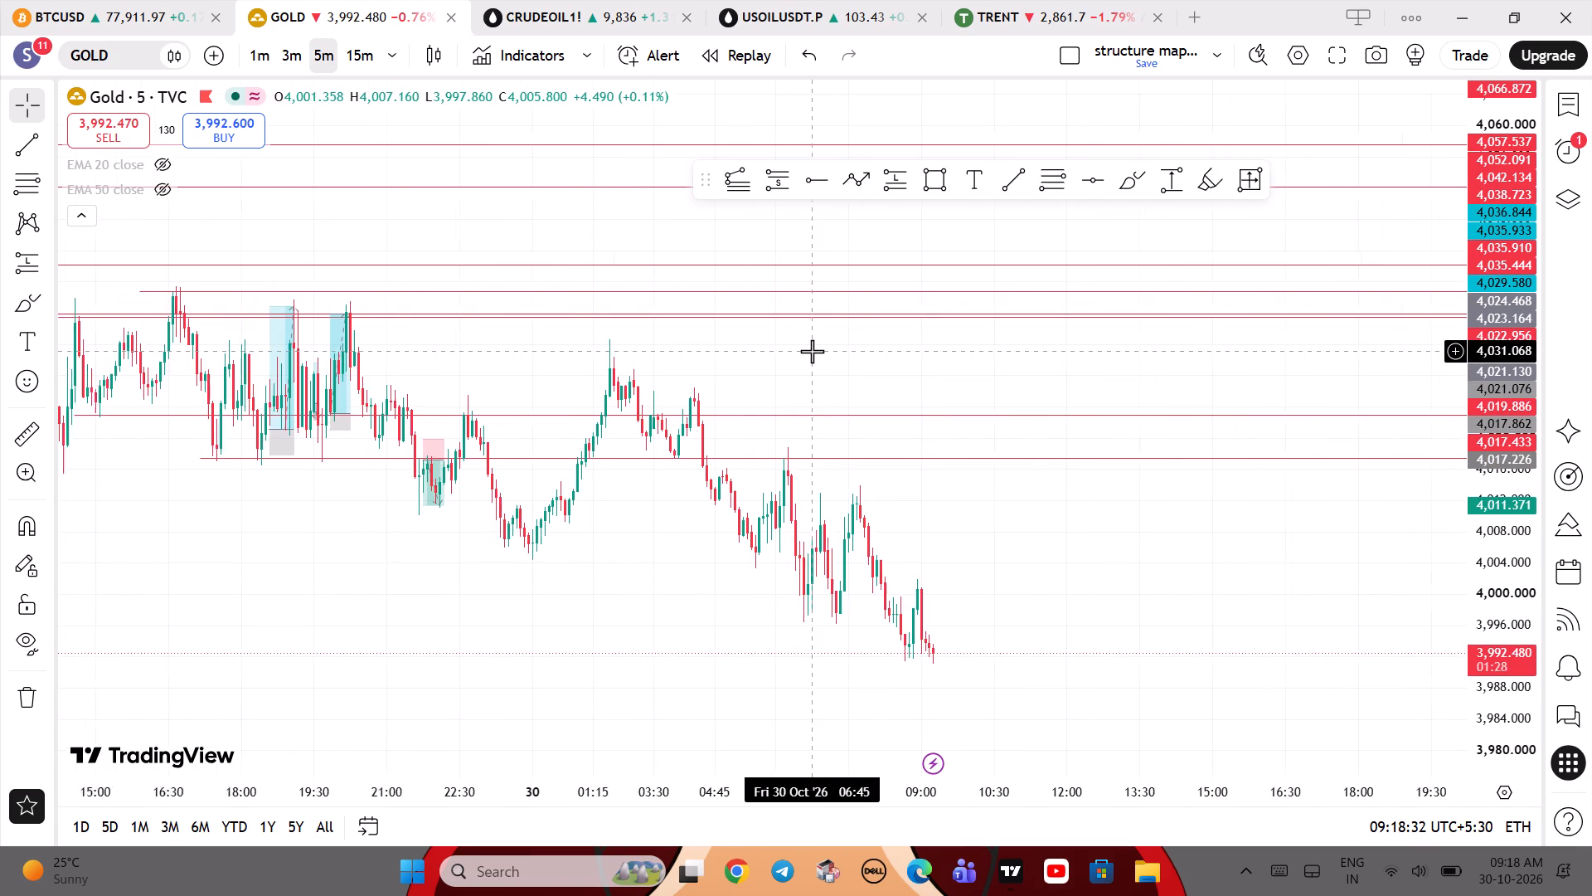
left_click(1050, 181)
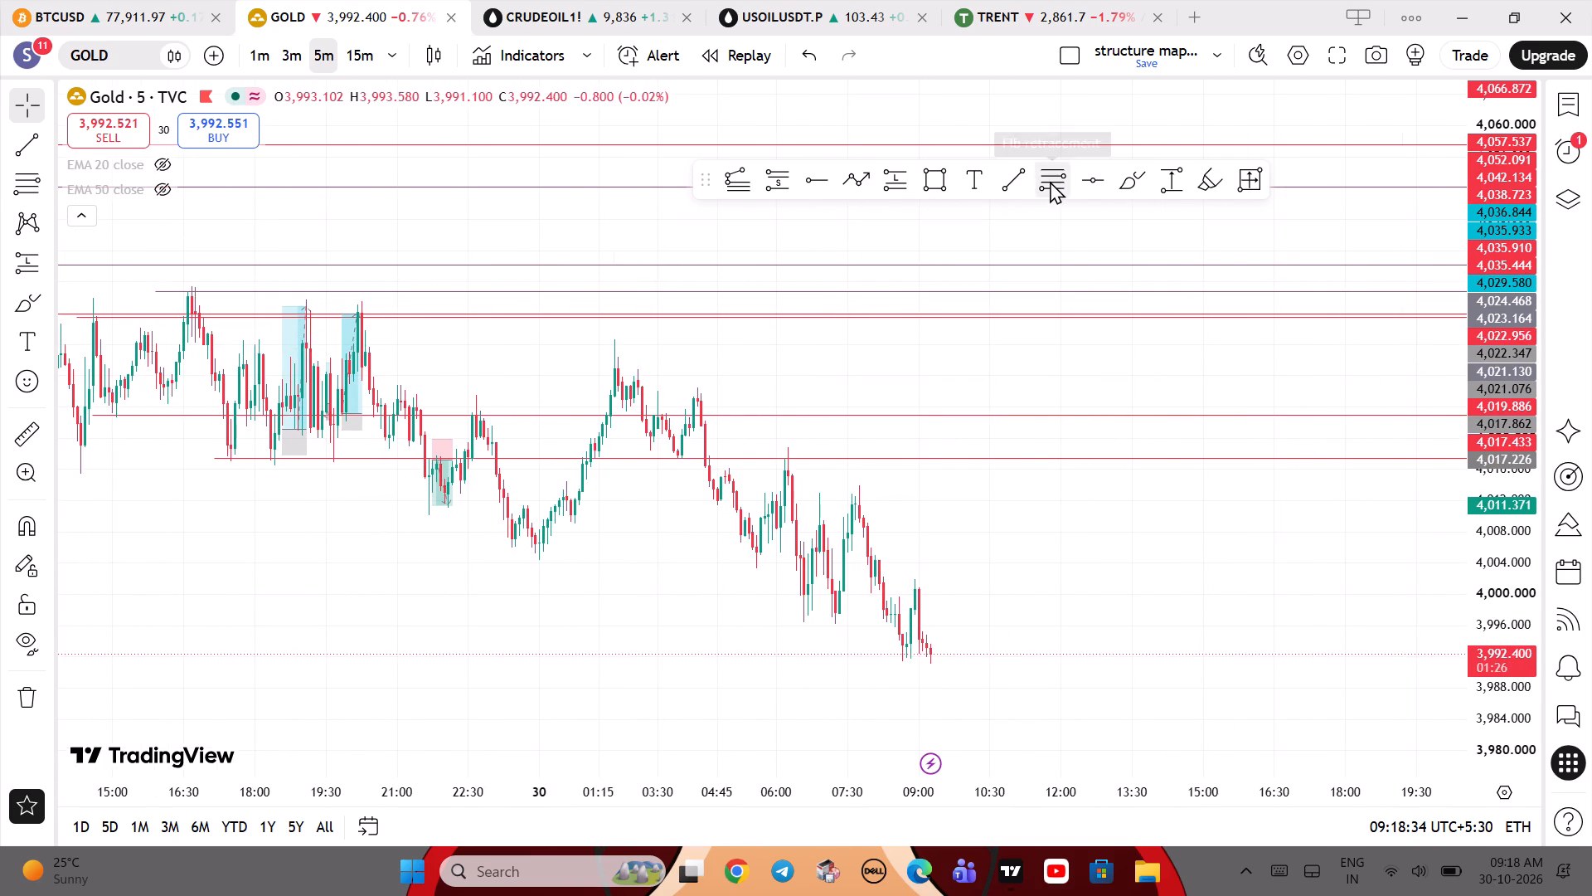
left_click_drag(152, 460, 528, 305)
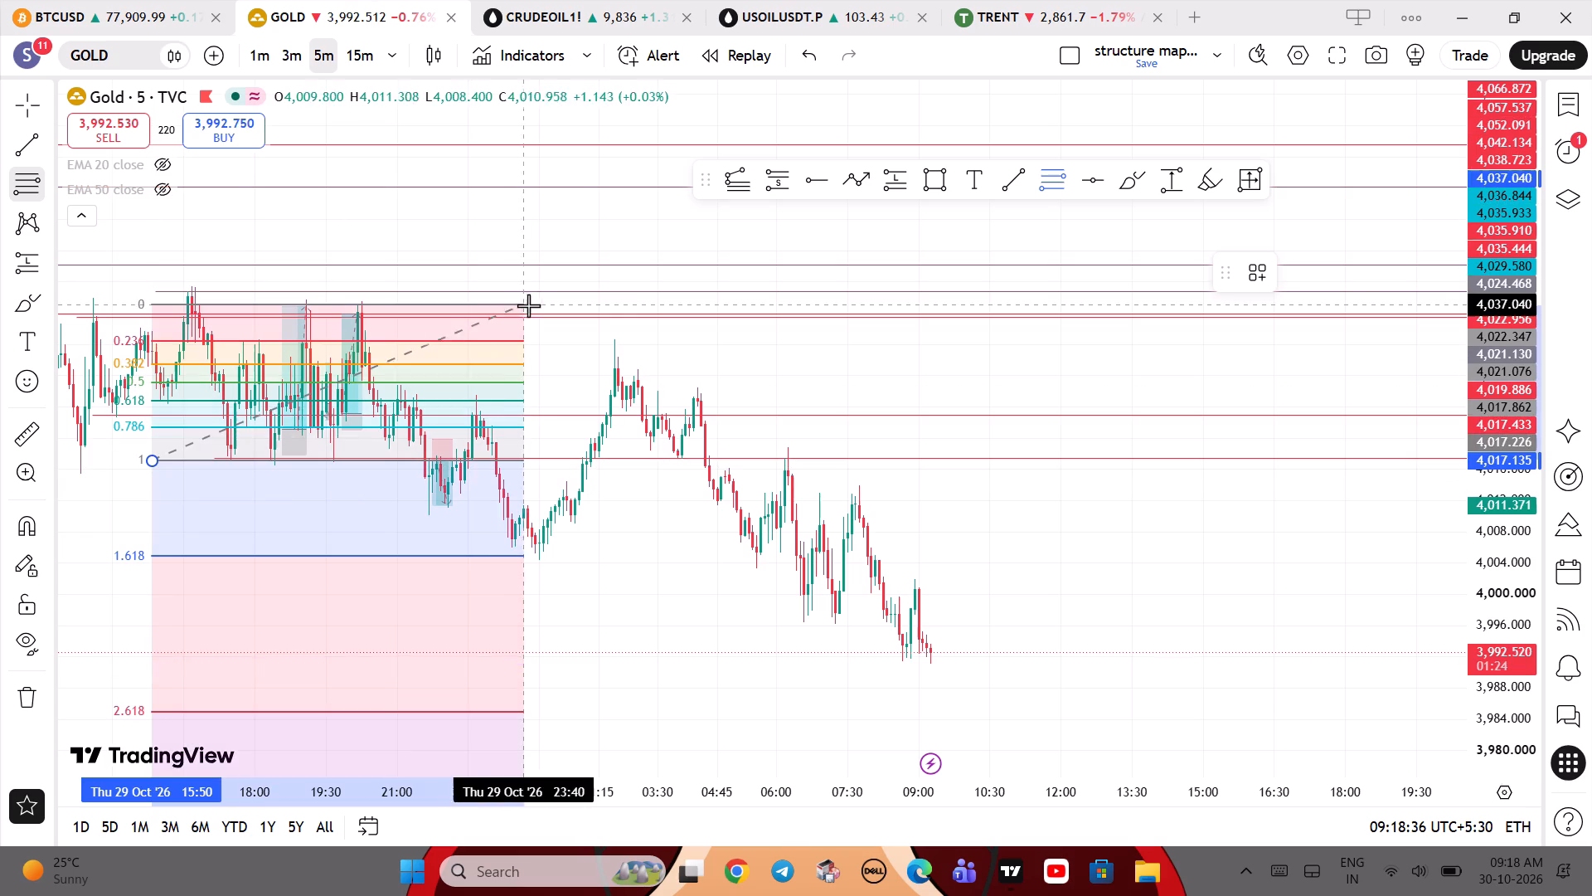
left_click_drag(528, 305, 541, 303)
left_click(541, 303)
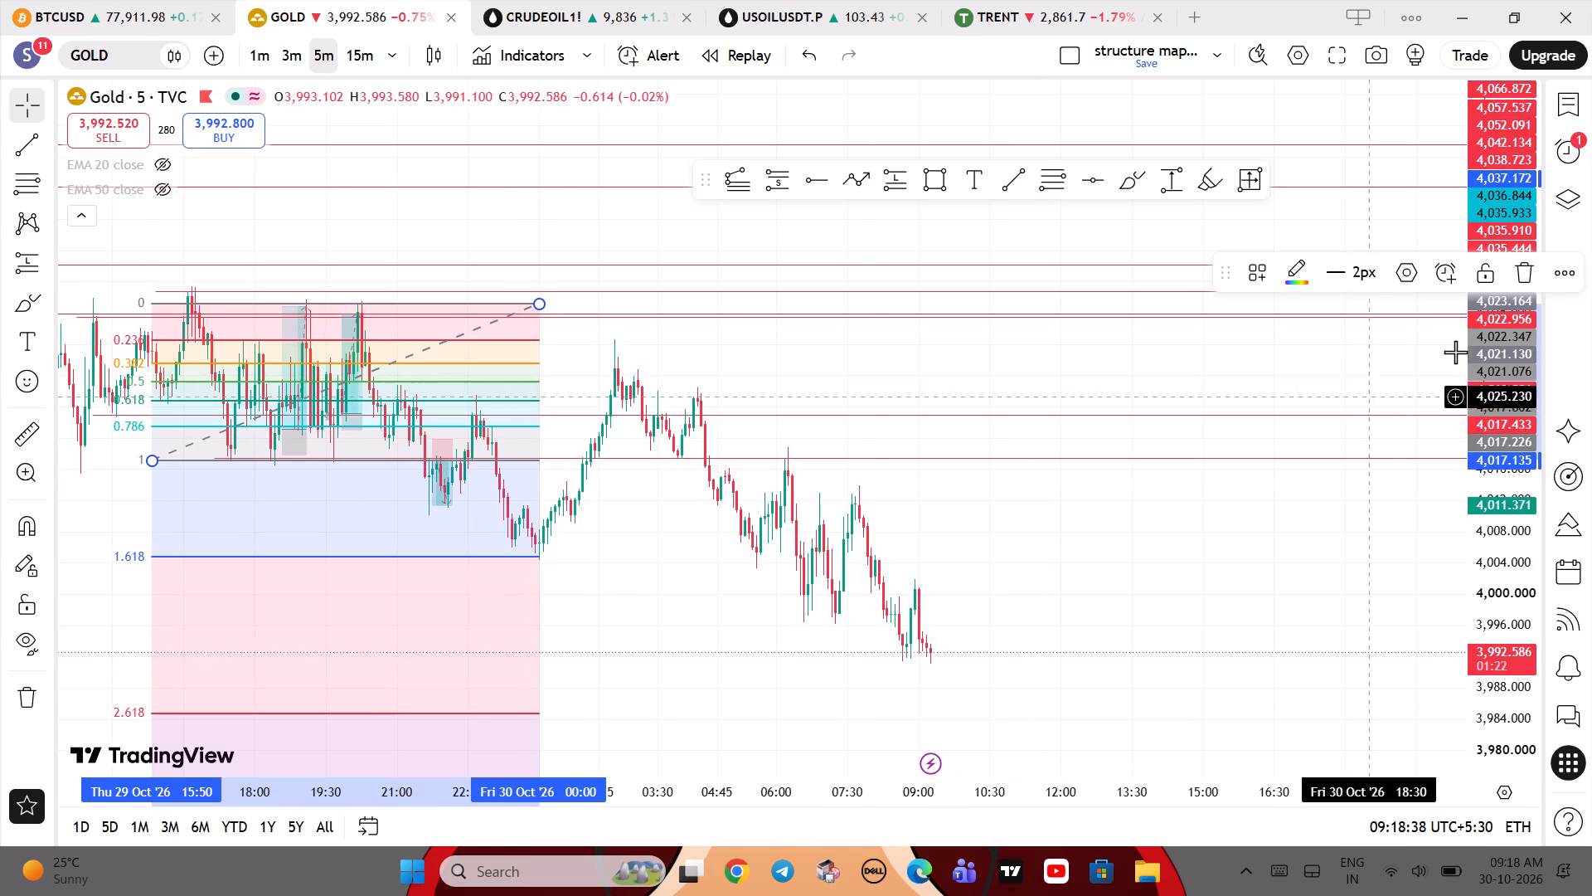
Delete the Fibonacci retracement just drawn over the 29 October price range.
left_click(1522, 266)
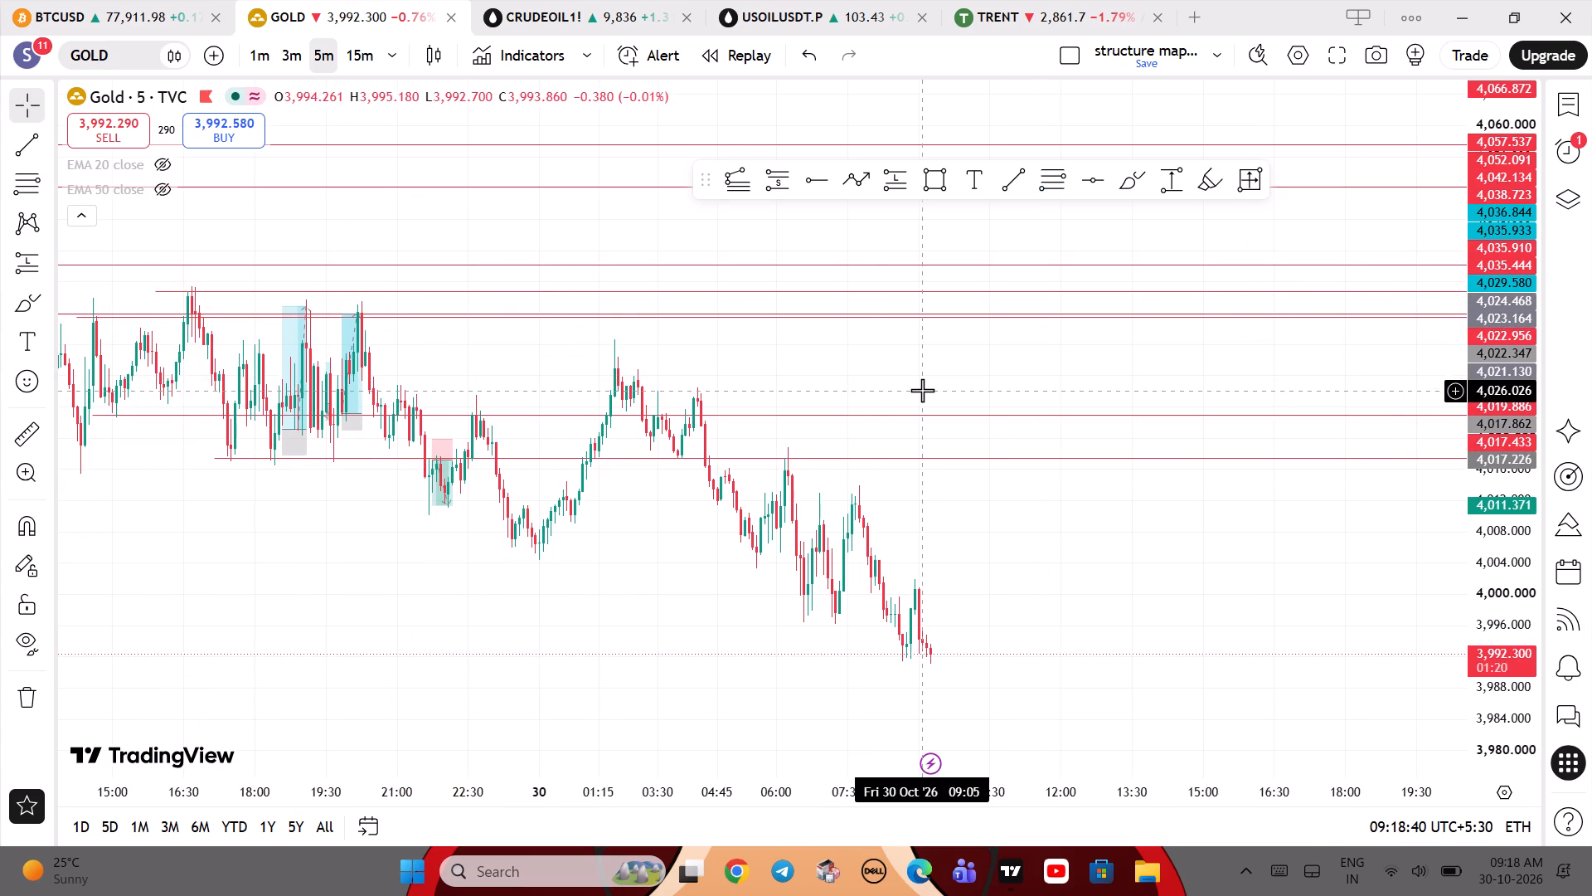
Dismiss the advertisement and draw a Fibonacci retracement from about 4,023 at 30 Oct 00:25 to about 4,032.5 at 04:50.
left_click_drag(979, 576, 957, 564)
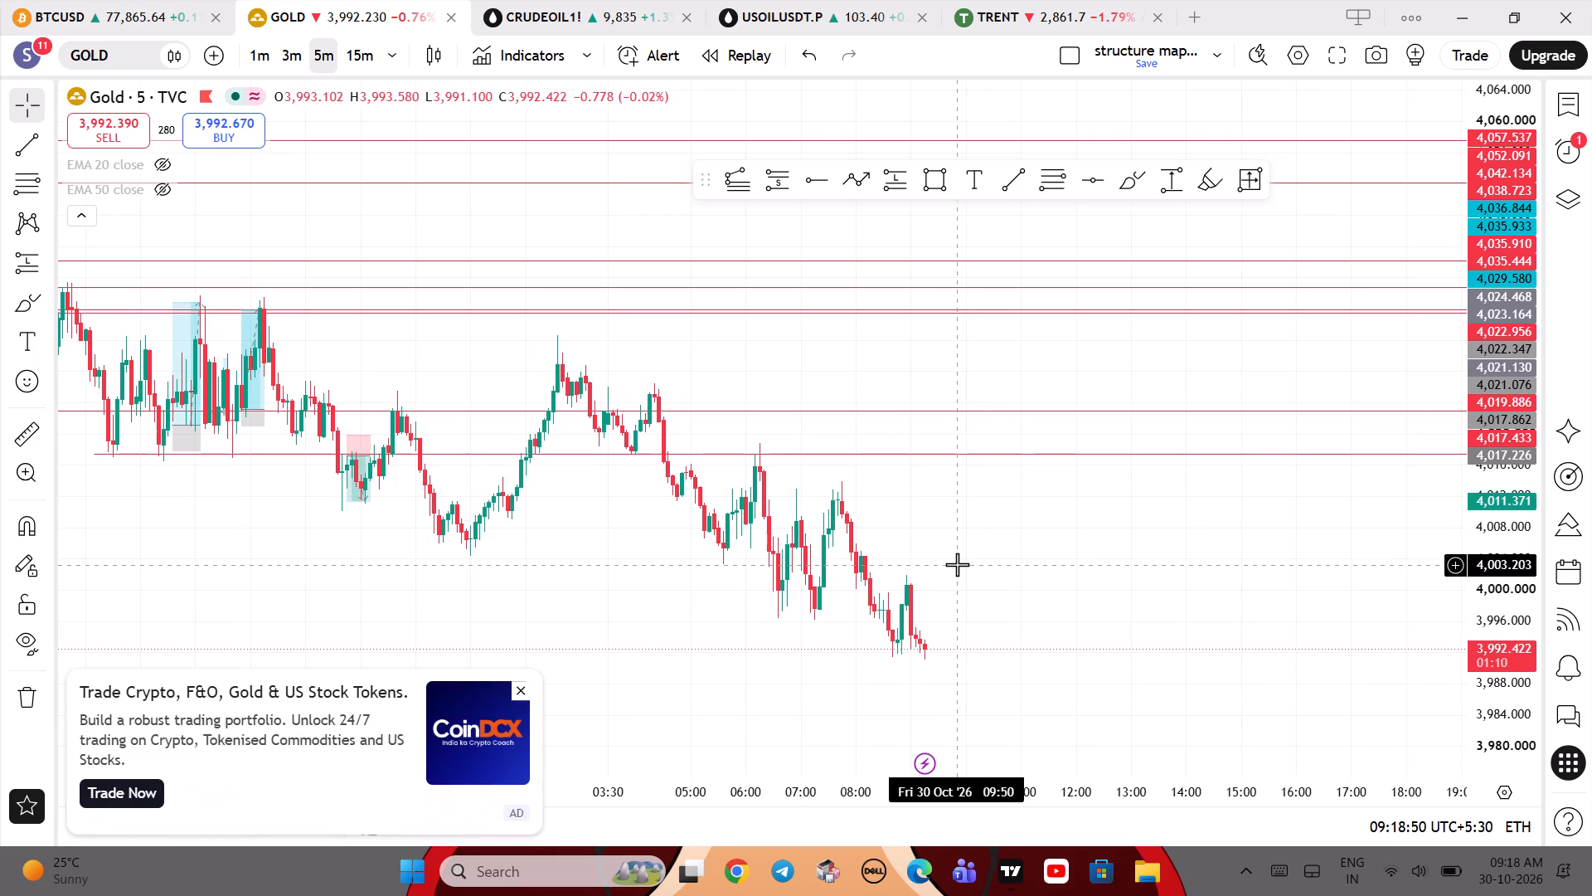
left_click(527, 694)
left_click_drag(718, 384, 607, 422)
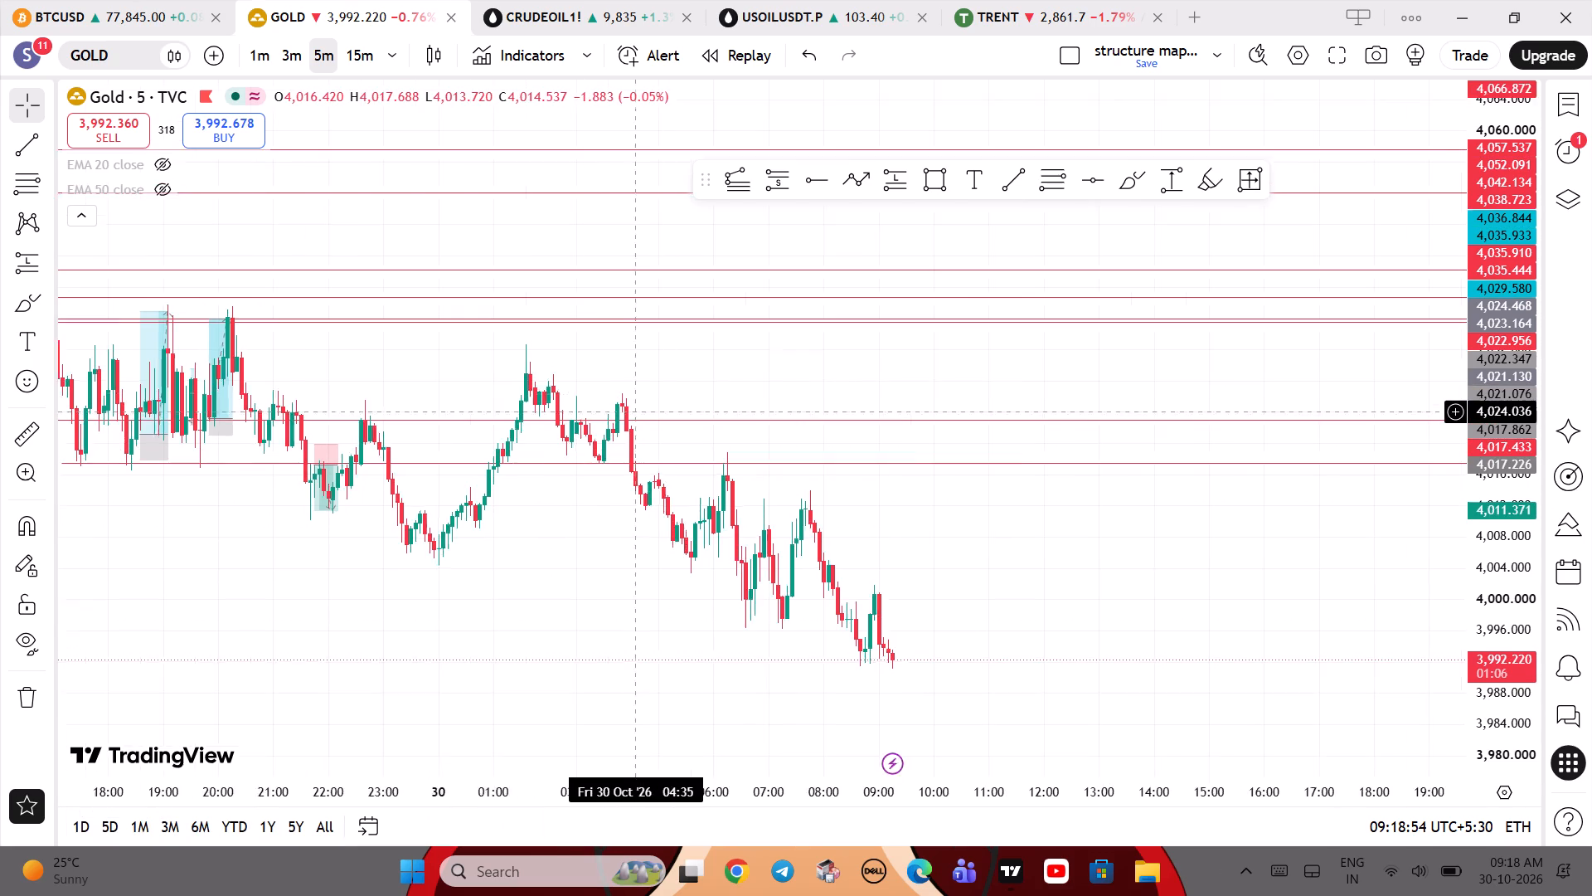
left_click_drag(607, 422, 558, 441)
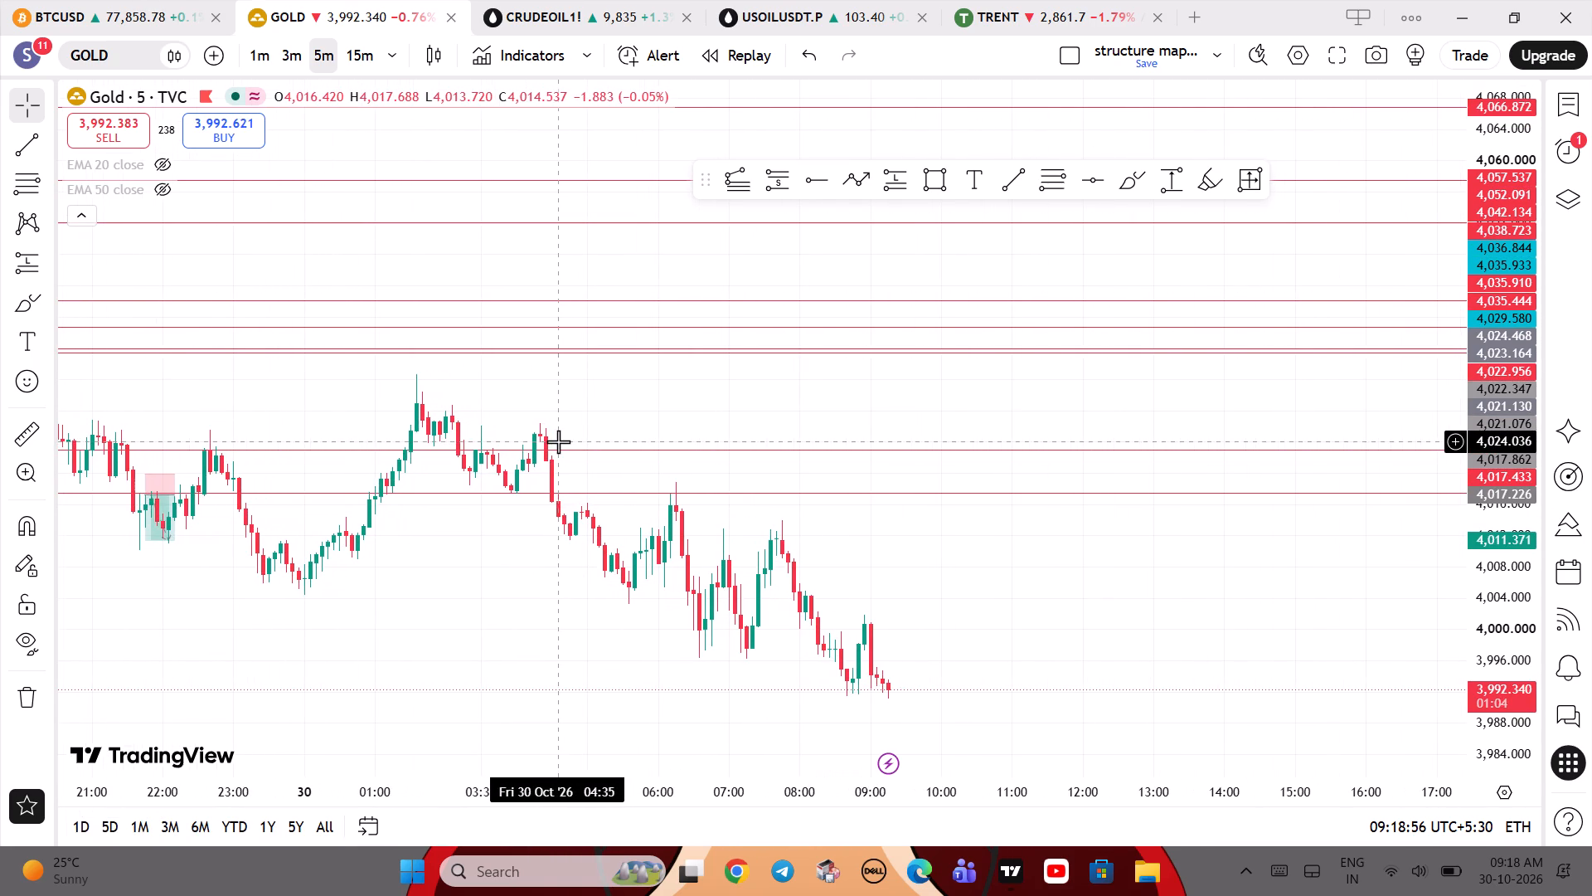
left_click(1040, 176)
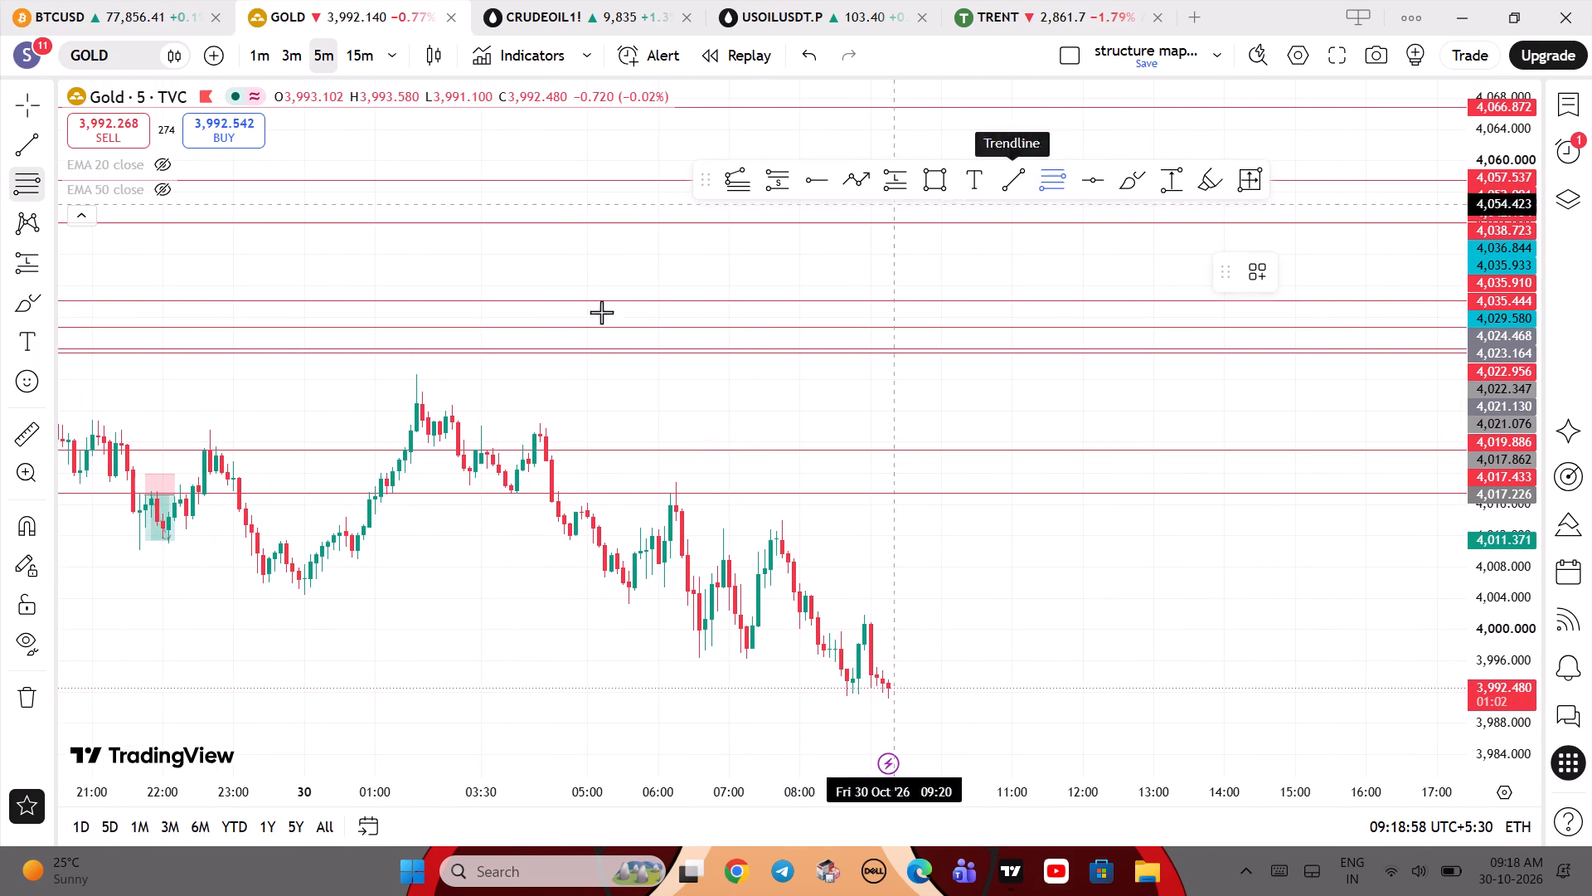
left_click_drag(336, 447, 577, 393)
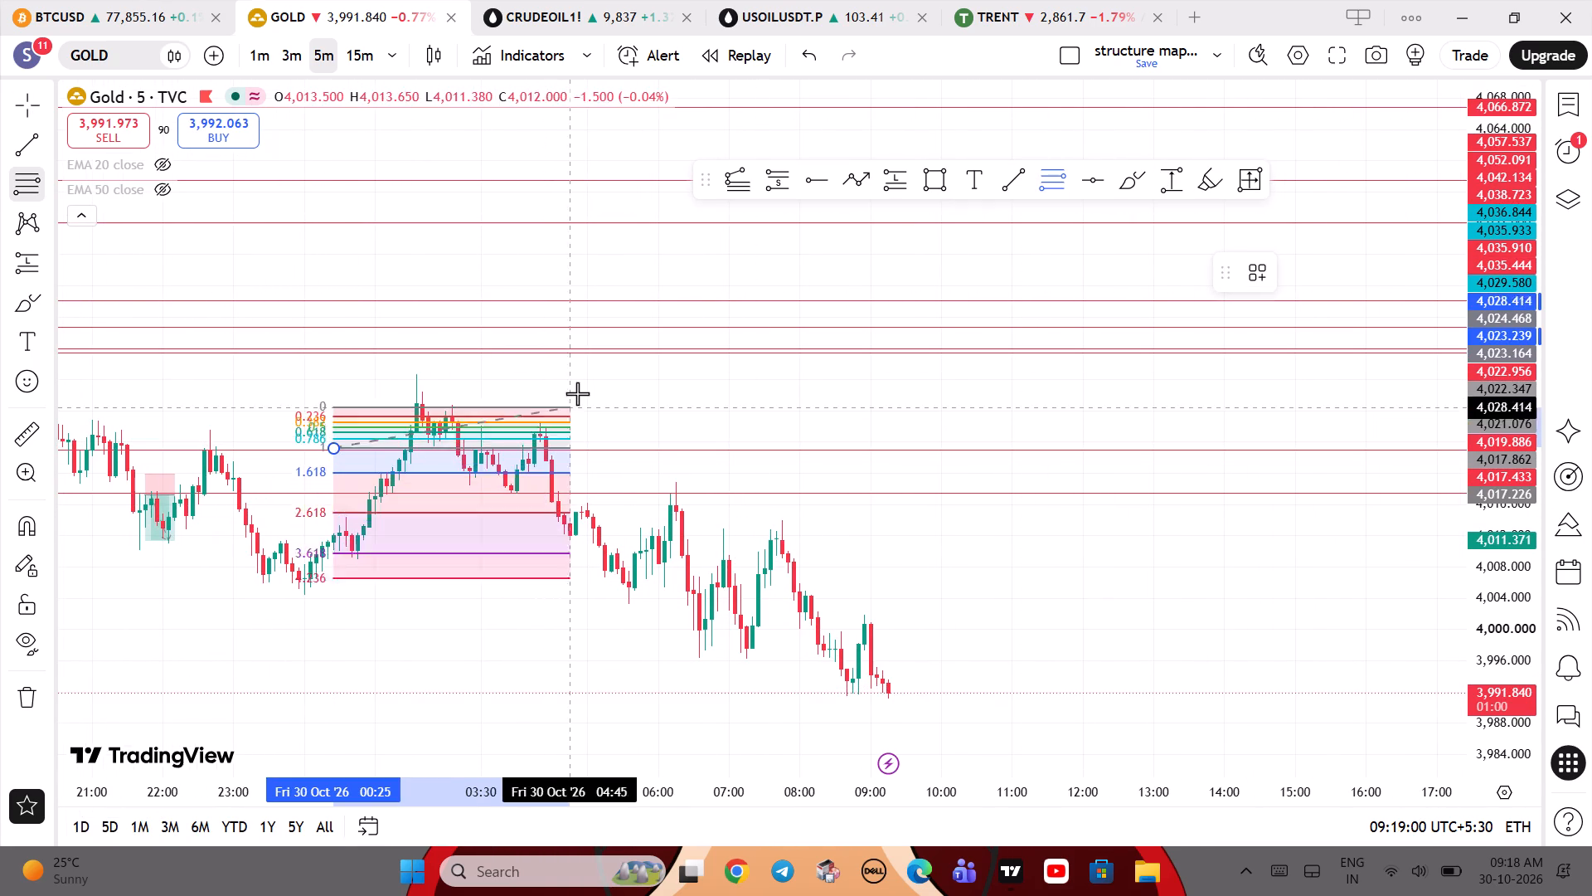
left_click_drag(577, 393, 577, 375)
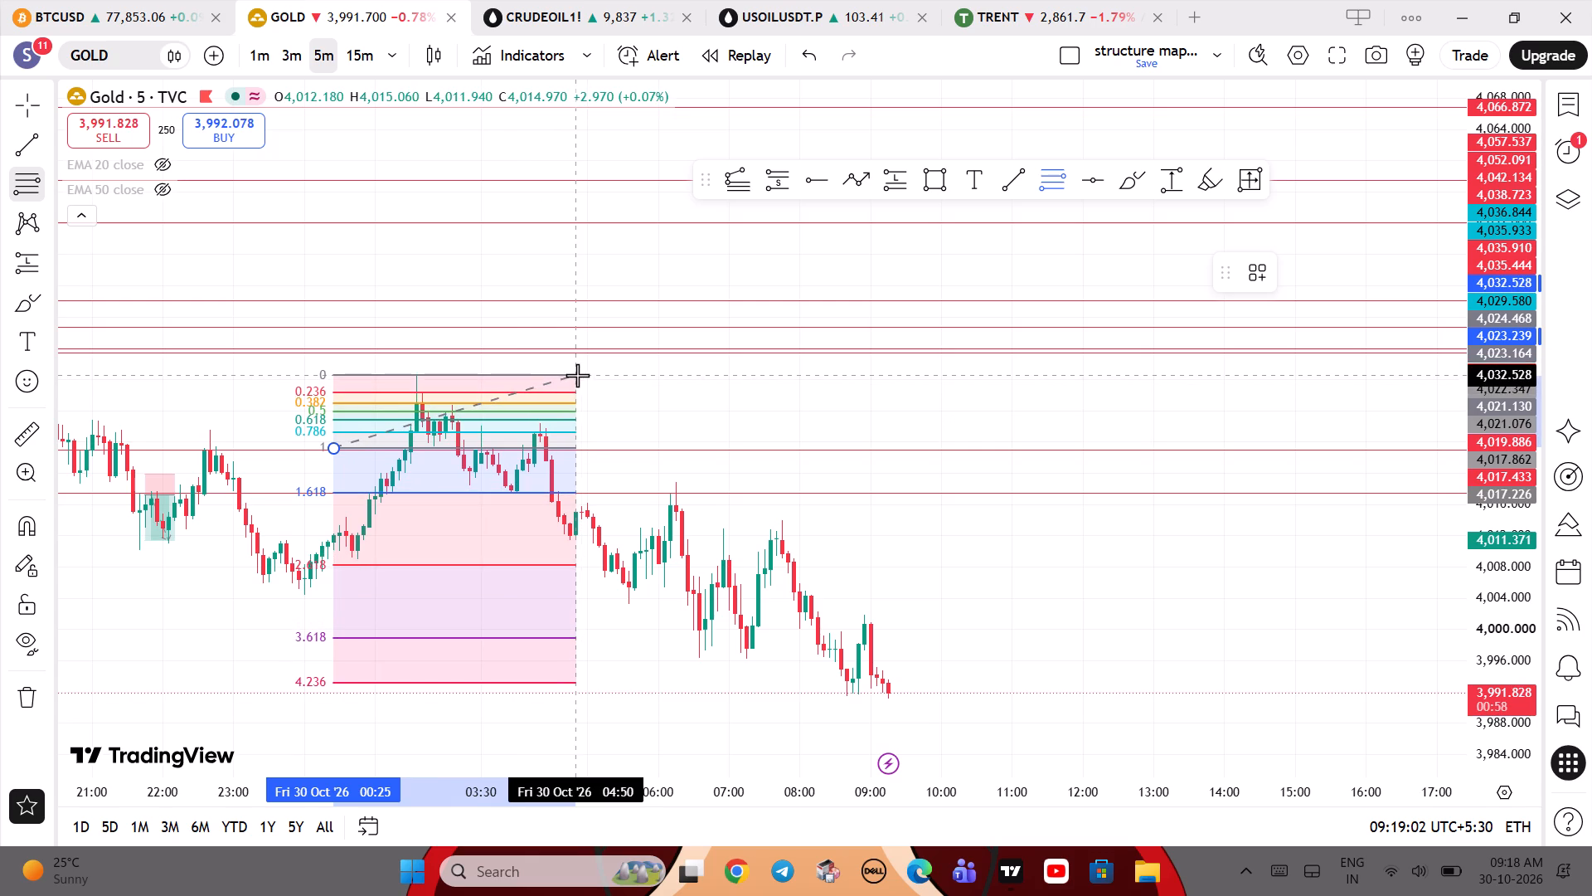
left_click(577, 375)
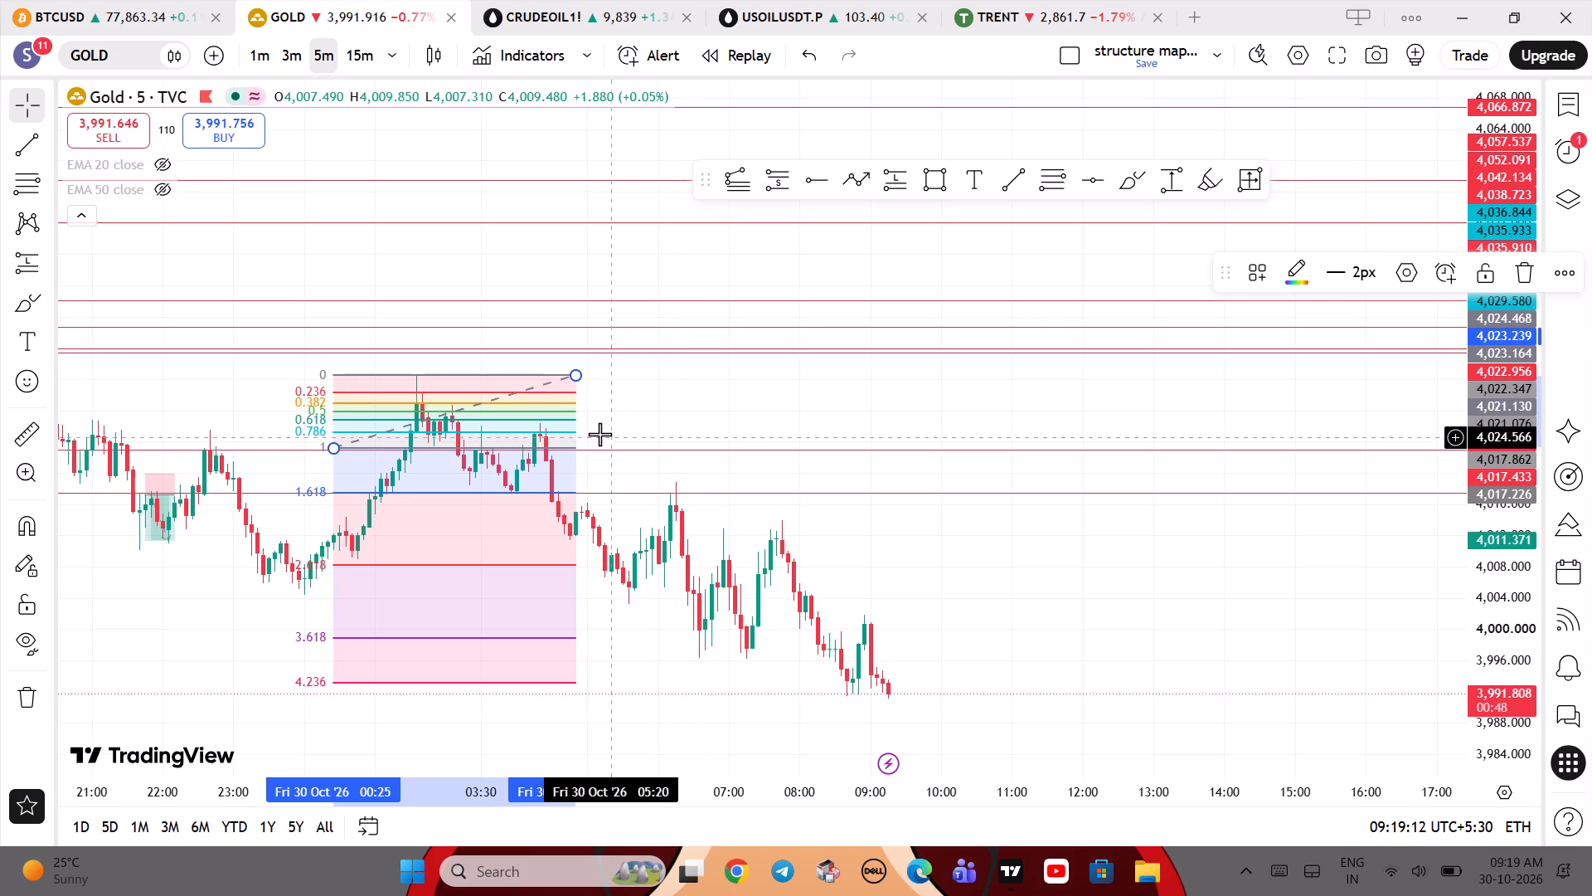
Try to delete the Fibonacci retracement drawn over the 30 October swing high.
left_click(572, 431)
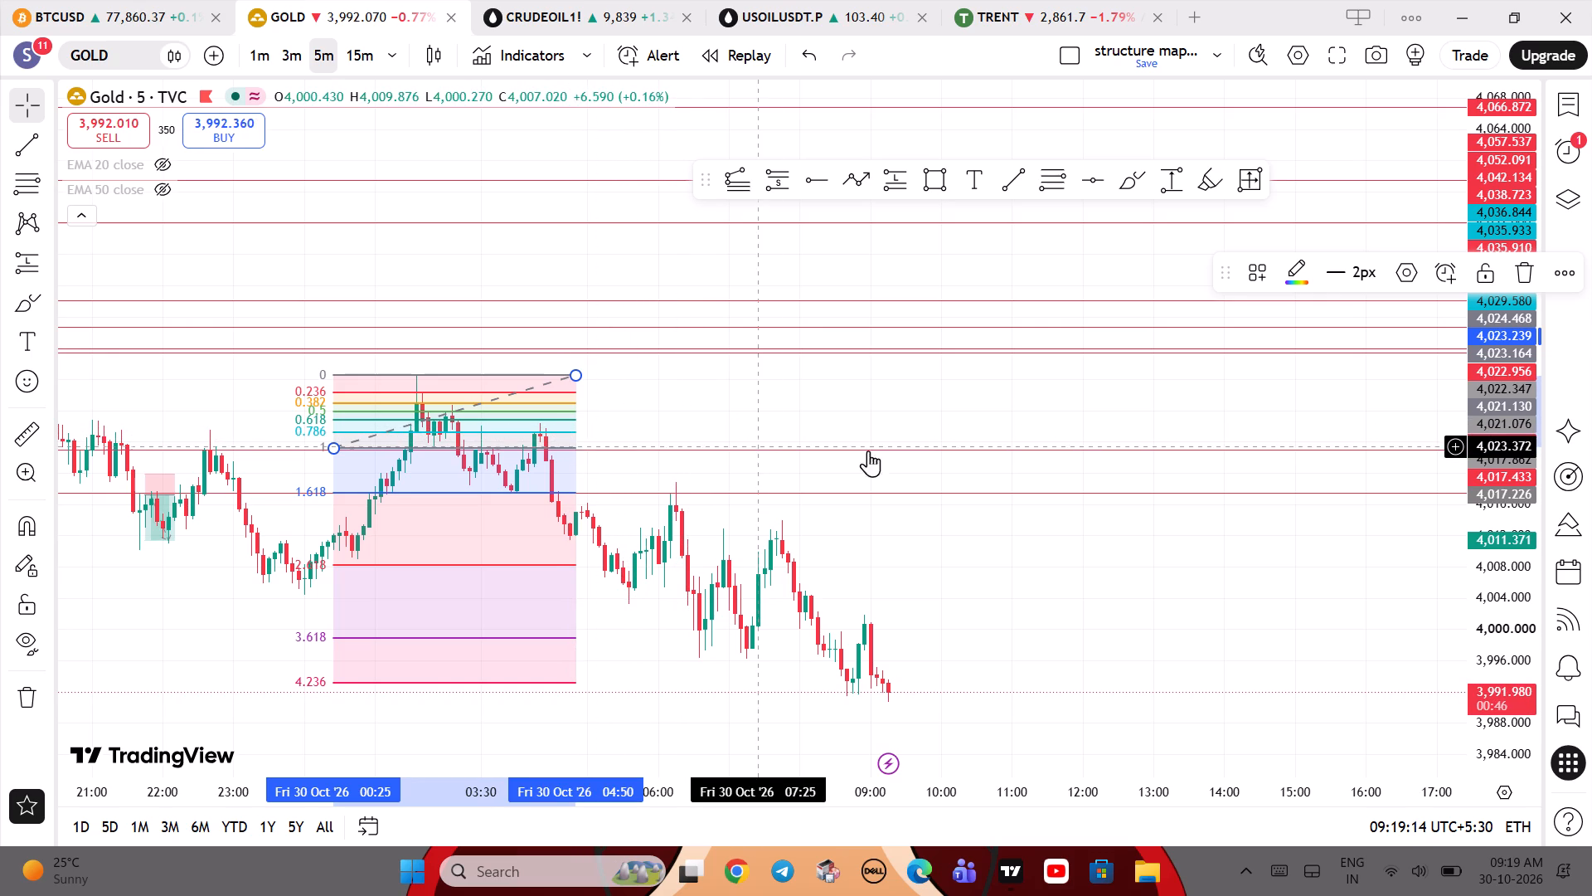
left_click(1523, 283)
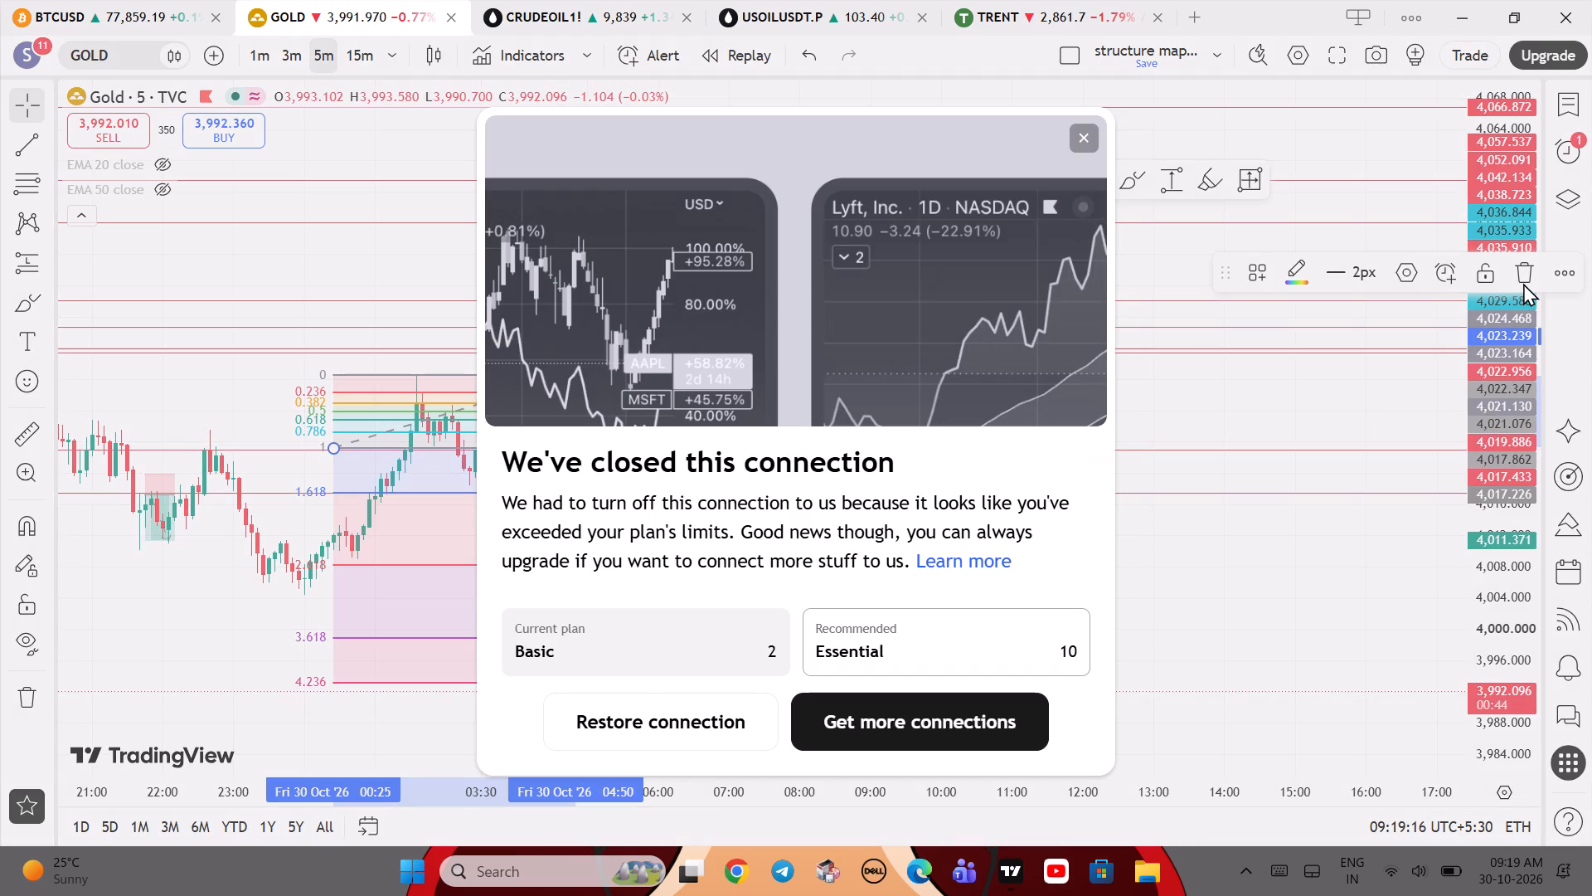
Restore the closed connection on the current plan.
left_click(636, 712)
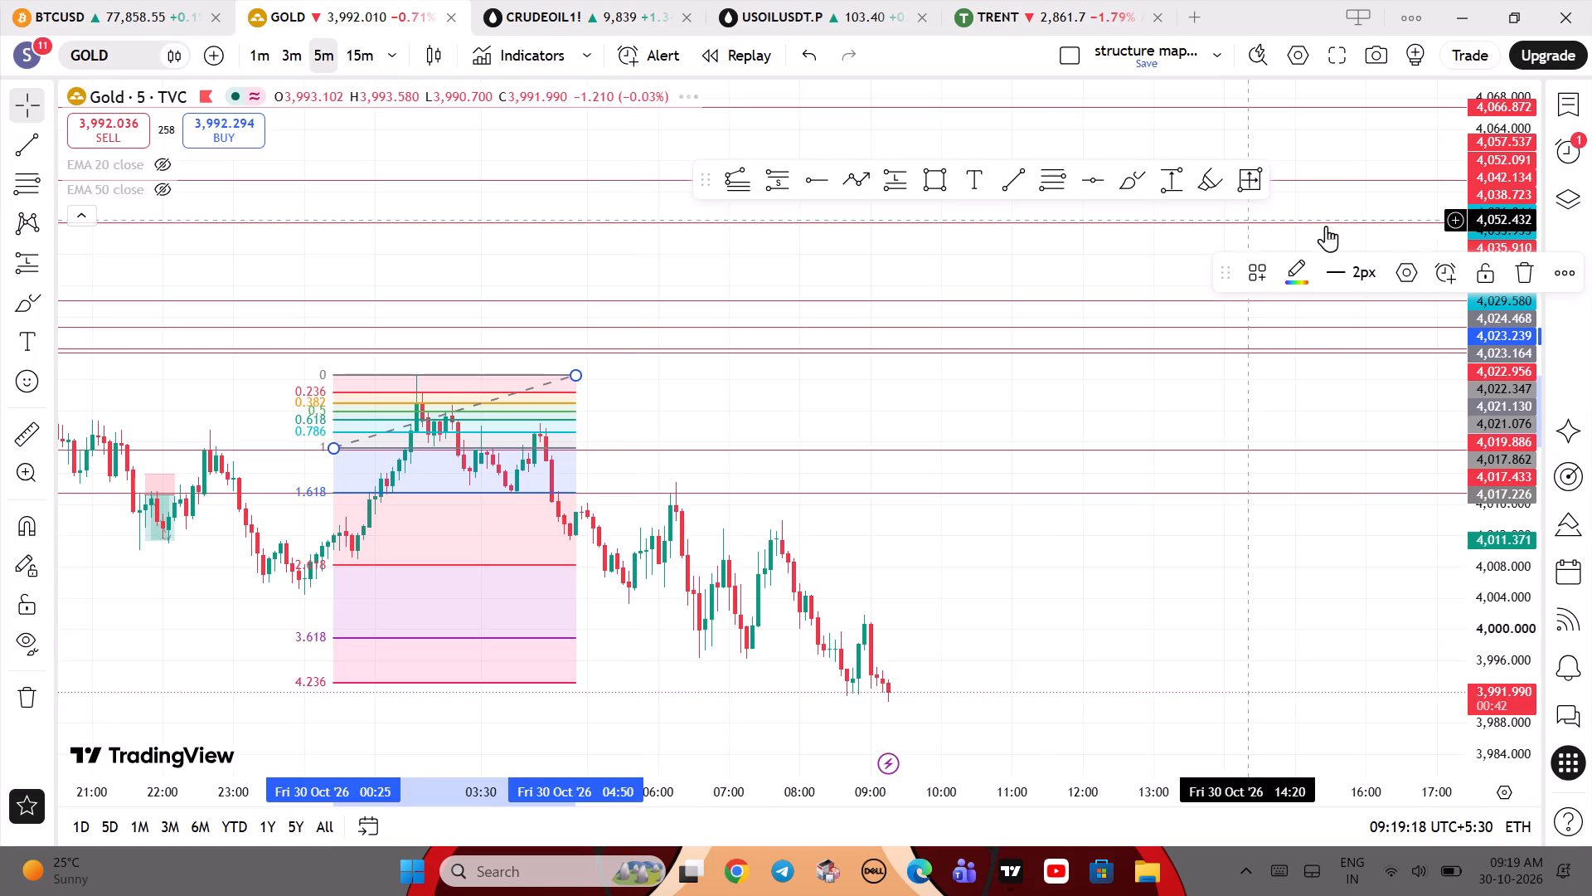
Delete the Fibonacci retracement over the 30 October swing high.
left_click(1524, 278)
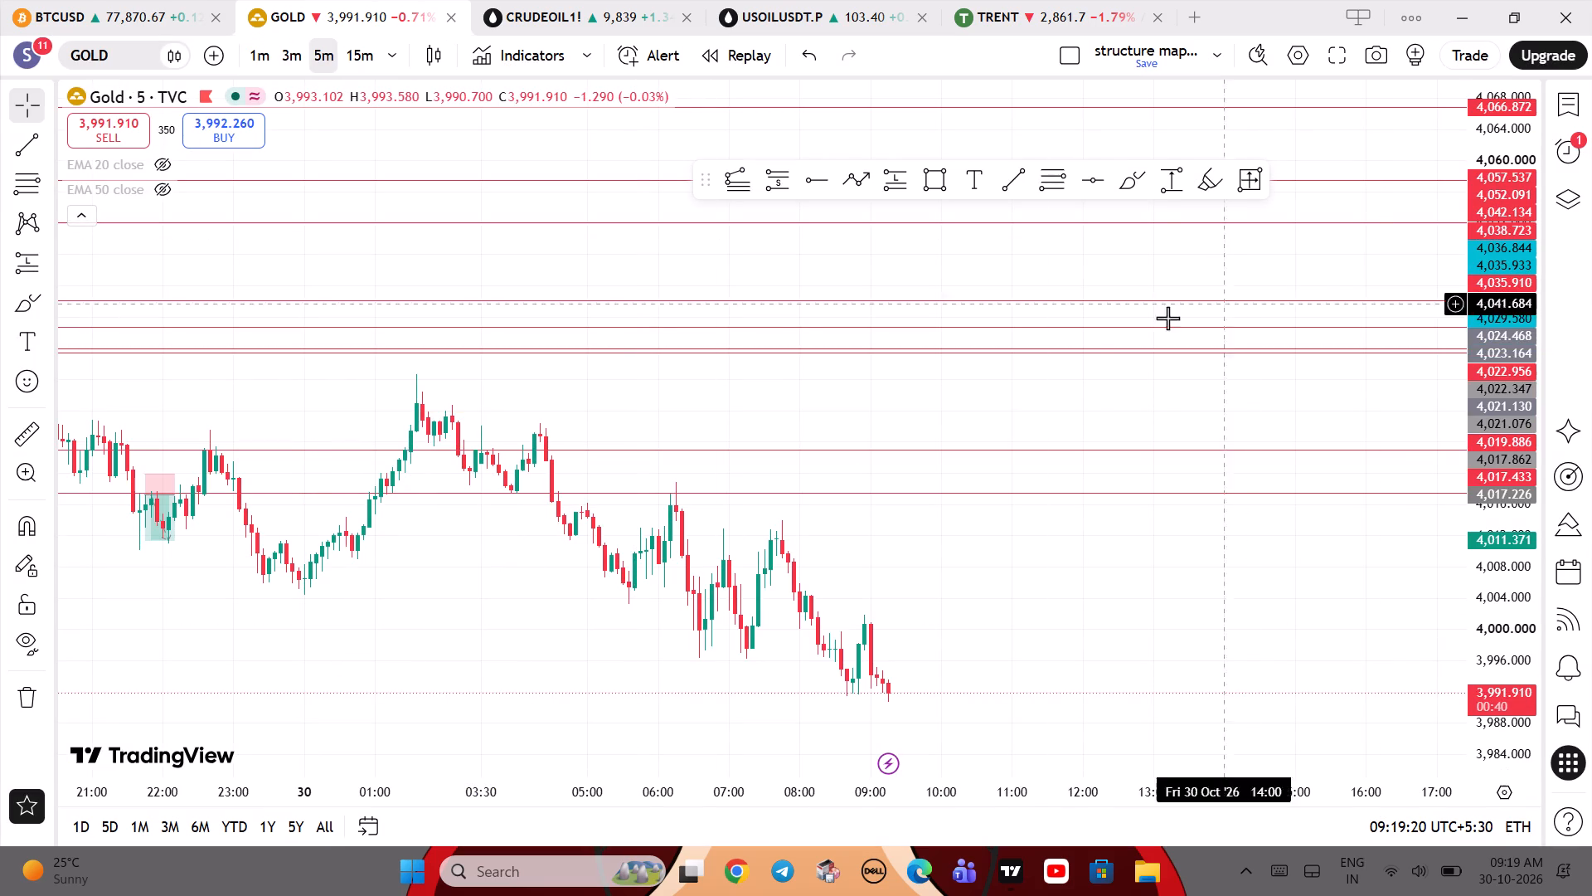
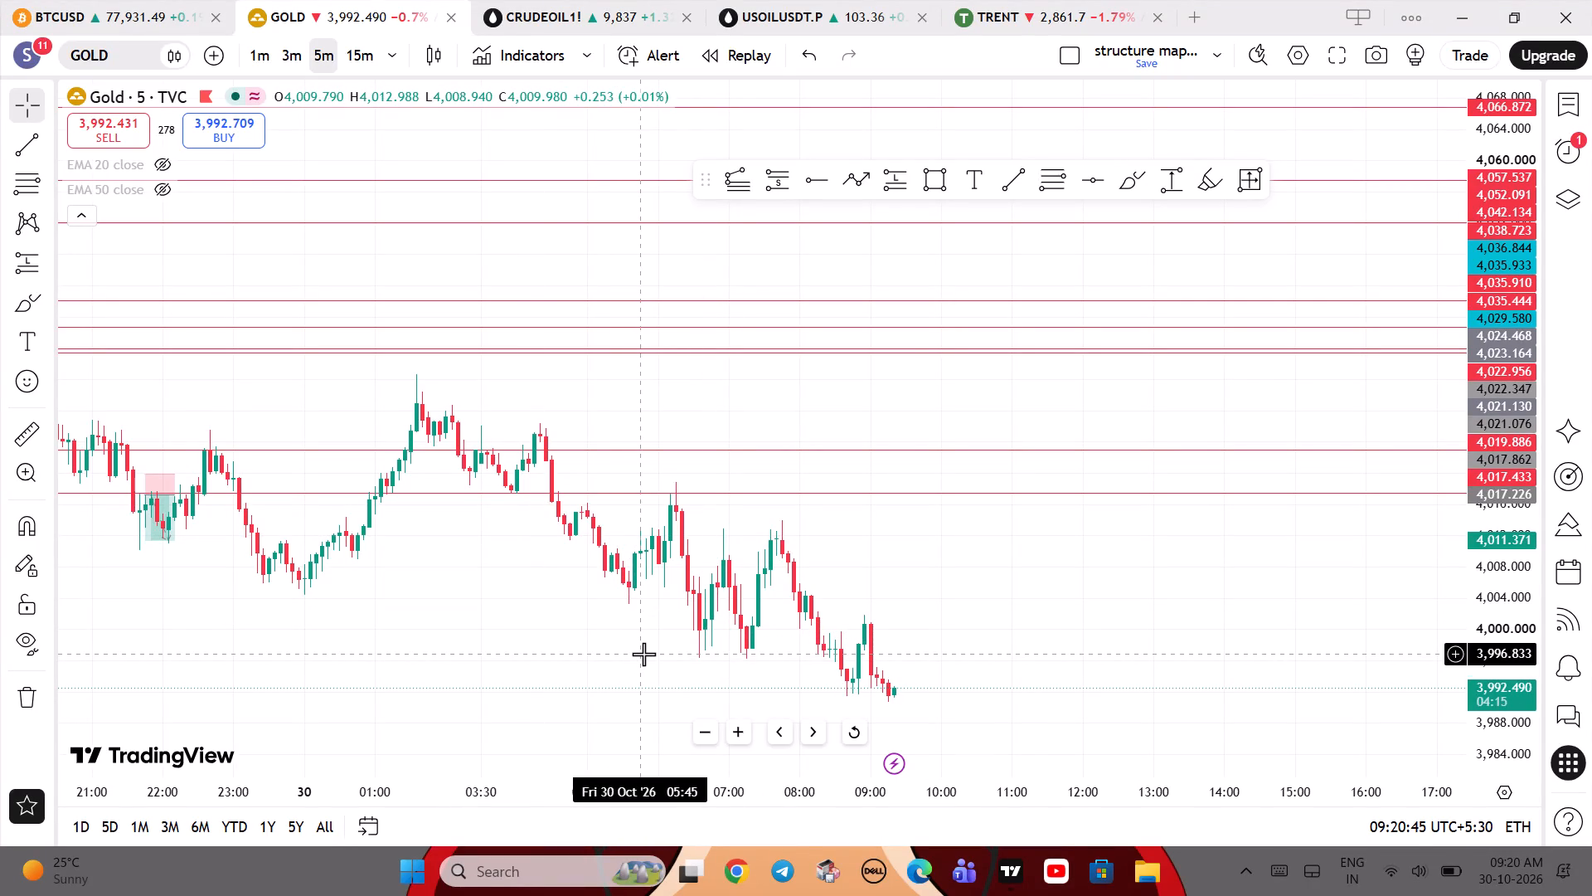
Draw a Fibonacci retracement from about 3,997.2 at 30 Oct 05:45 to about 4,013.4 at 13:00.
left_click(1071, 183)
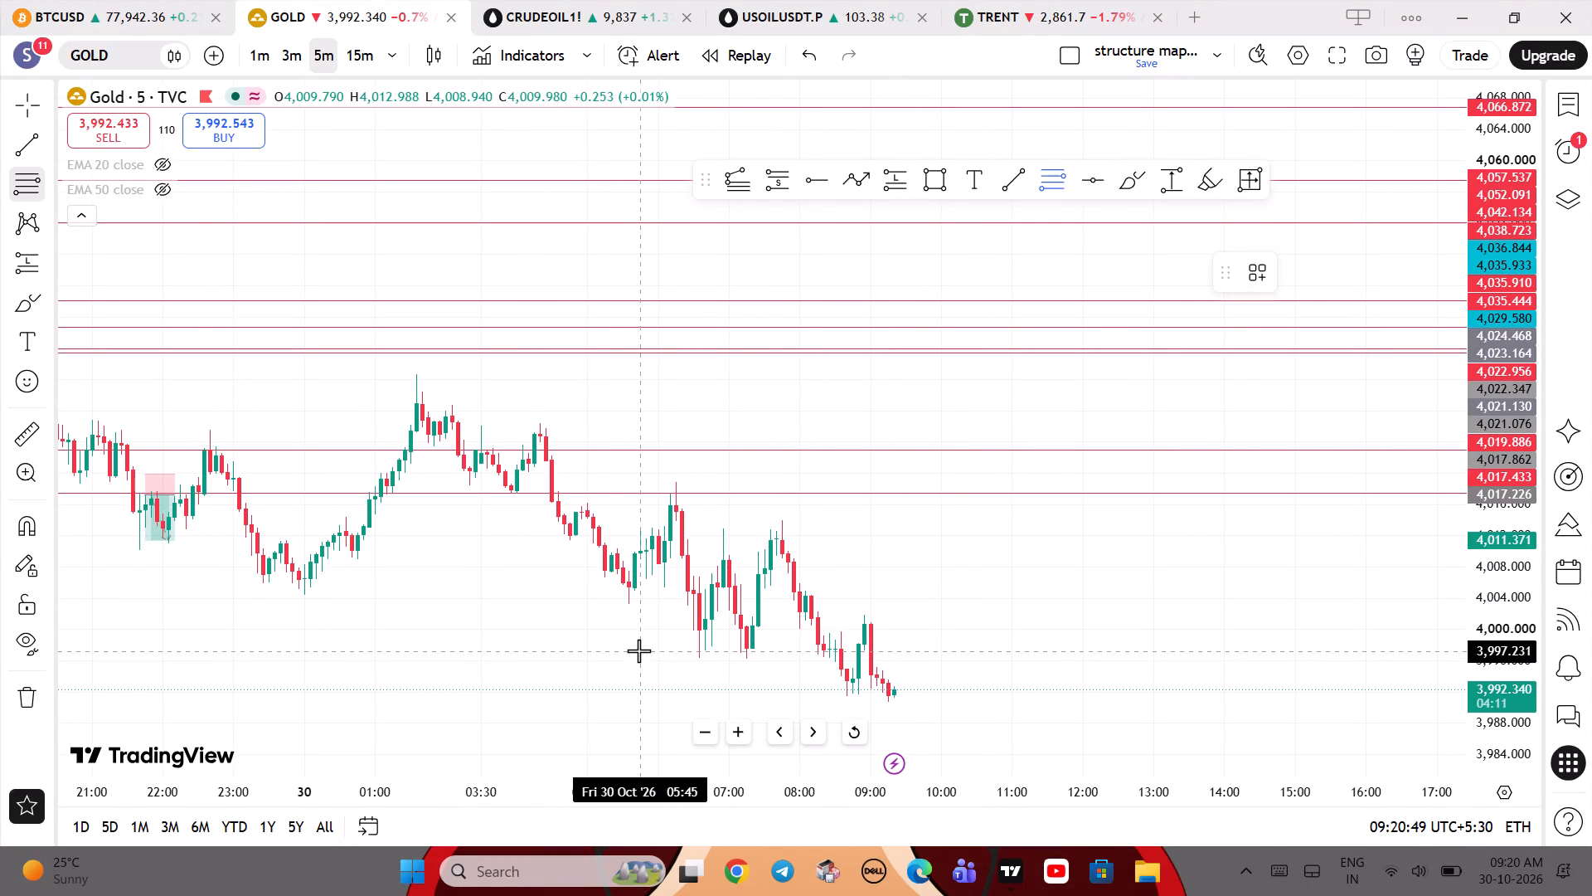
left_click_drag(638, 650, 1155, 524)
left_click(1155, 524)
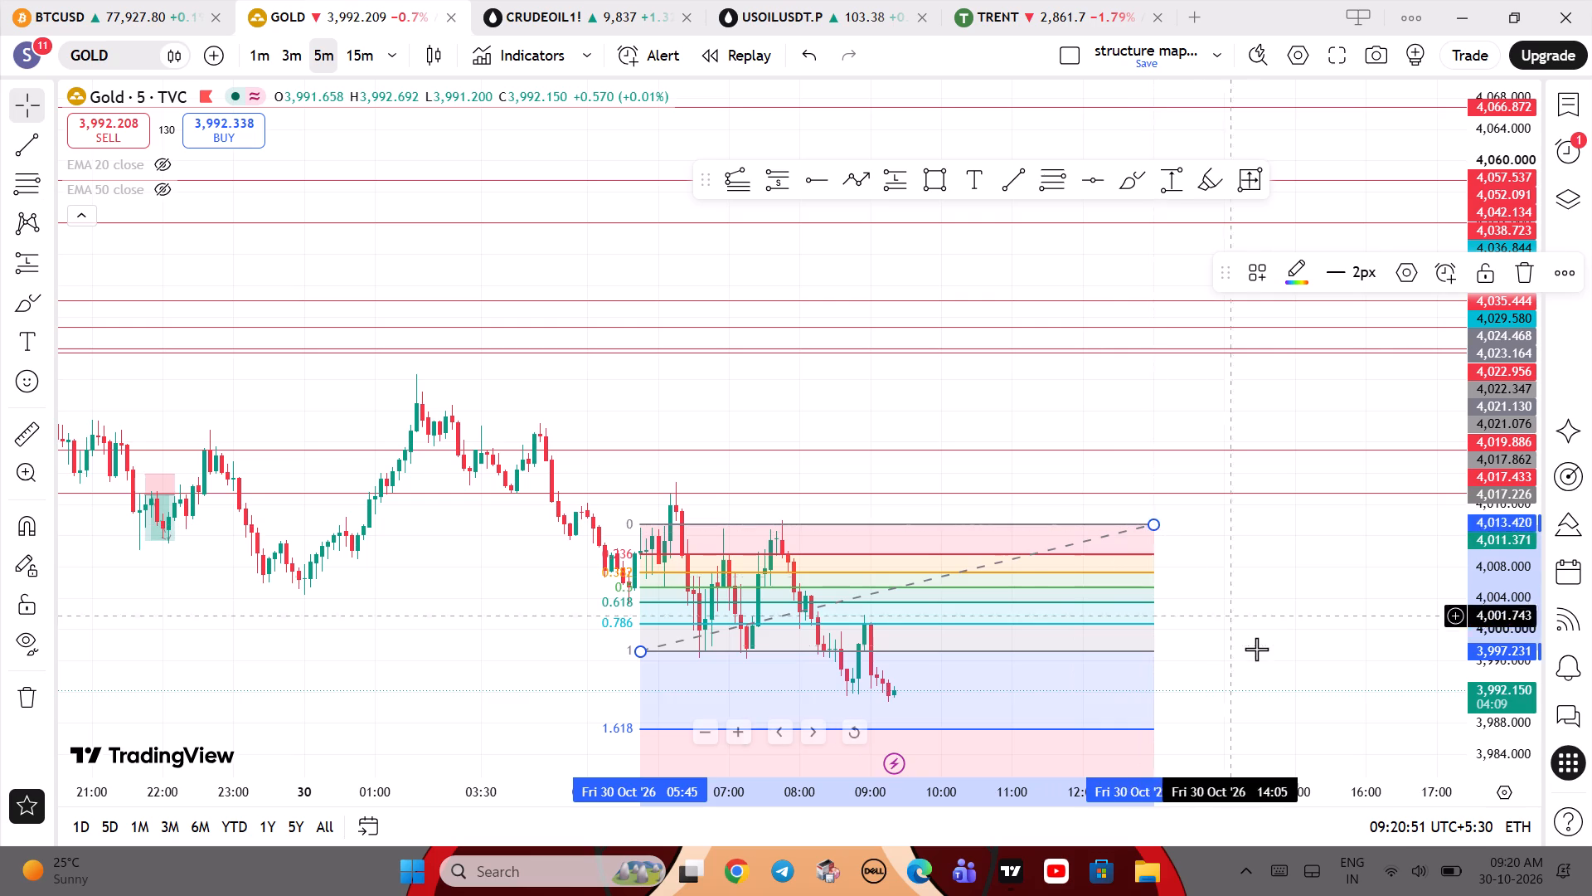
Switch the gold chart to the 1-minute interval.
left_click_drag(1256, 649, 1078, 608)
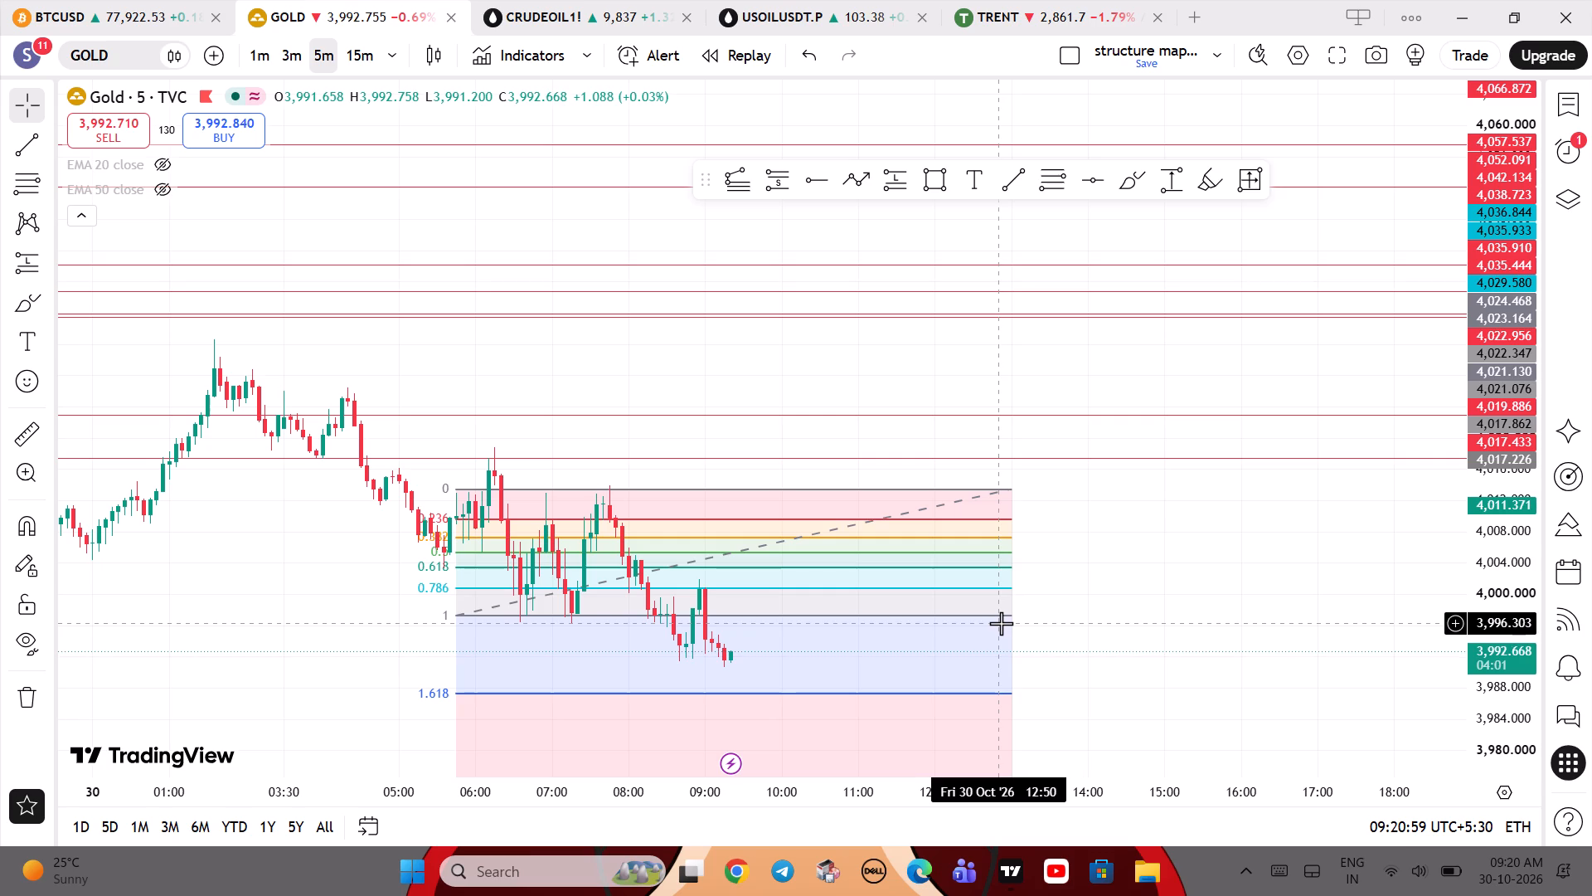
left_click(255, 68)
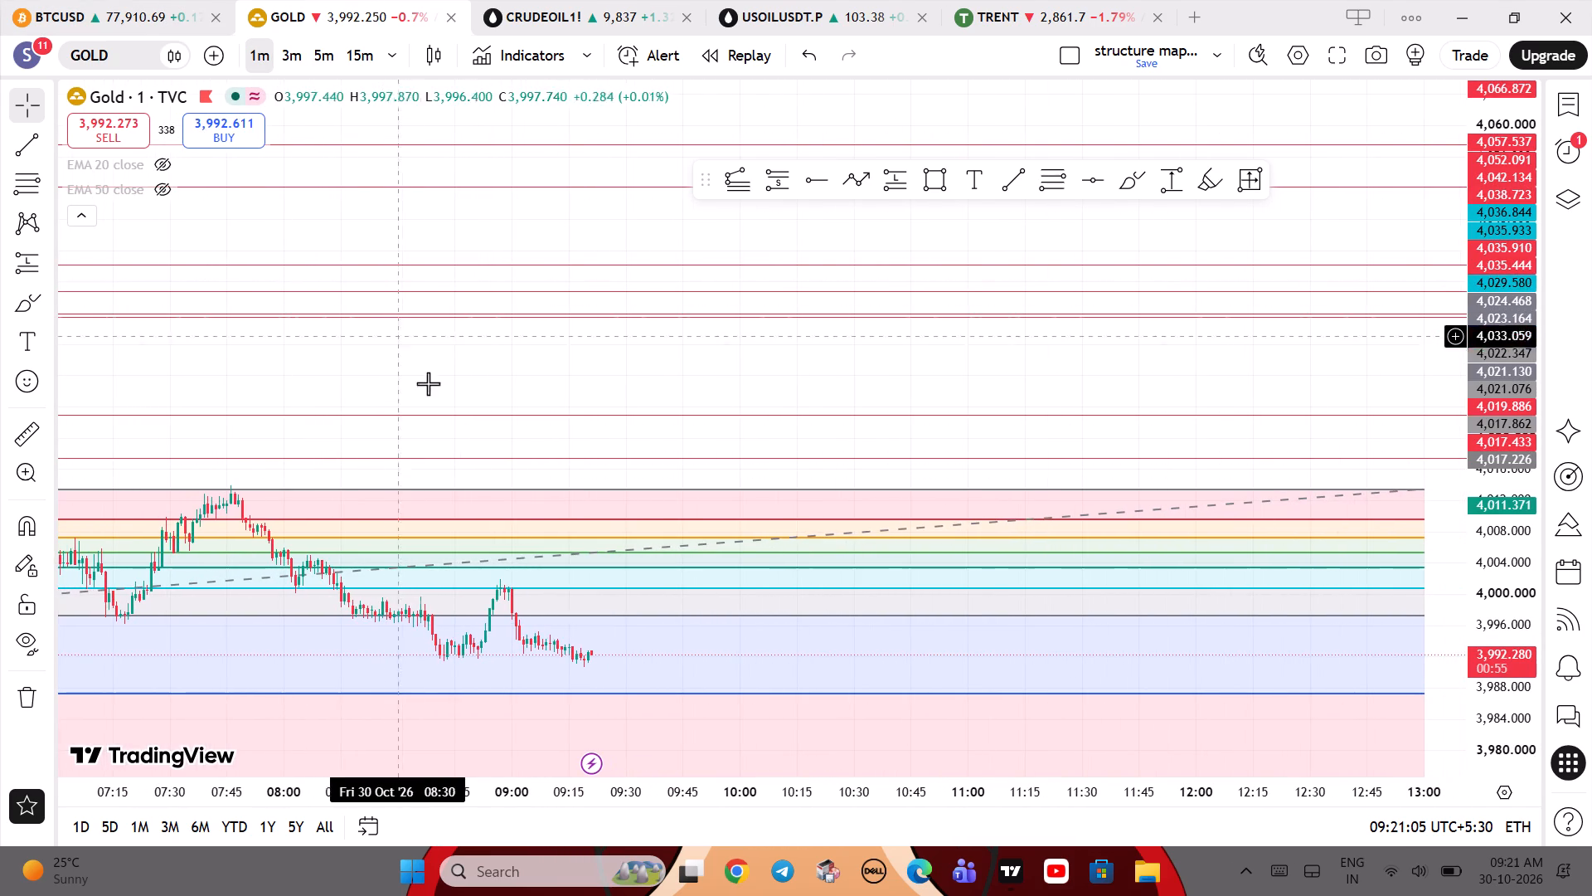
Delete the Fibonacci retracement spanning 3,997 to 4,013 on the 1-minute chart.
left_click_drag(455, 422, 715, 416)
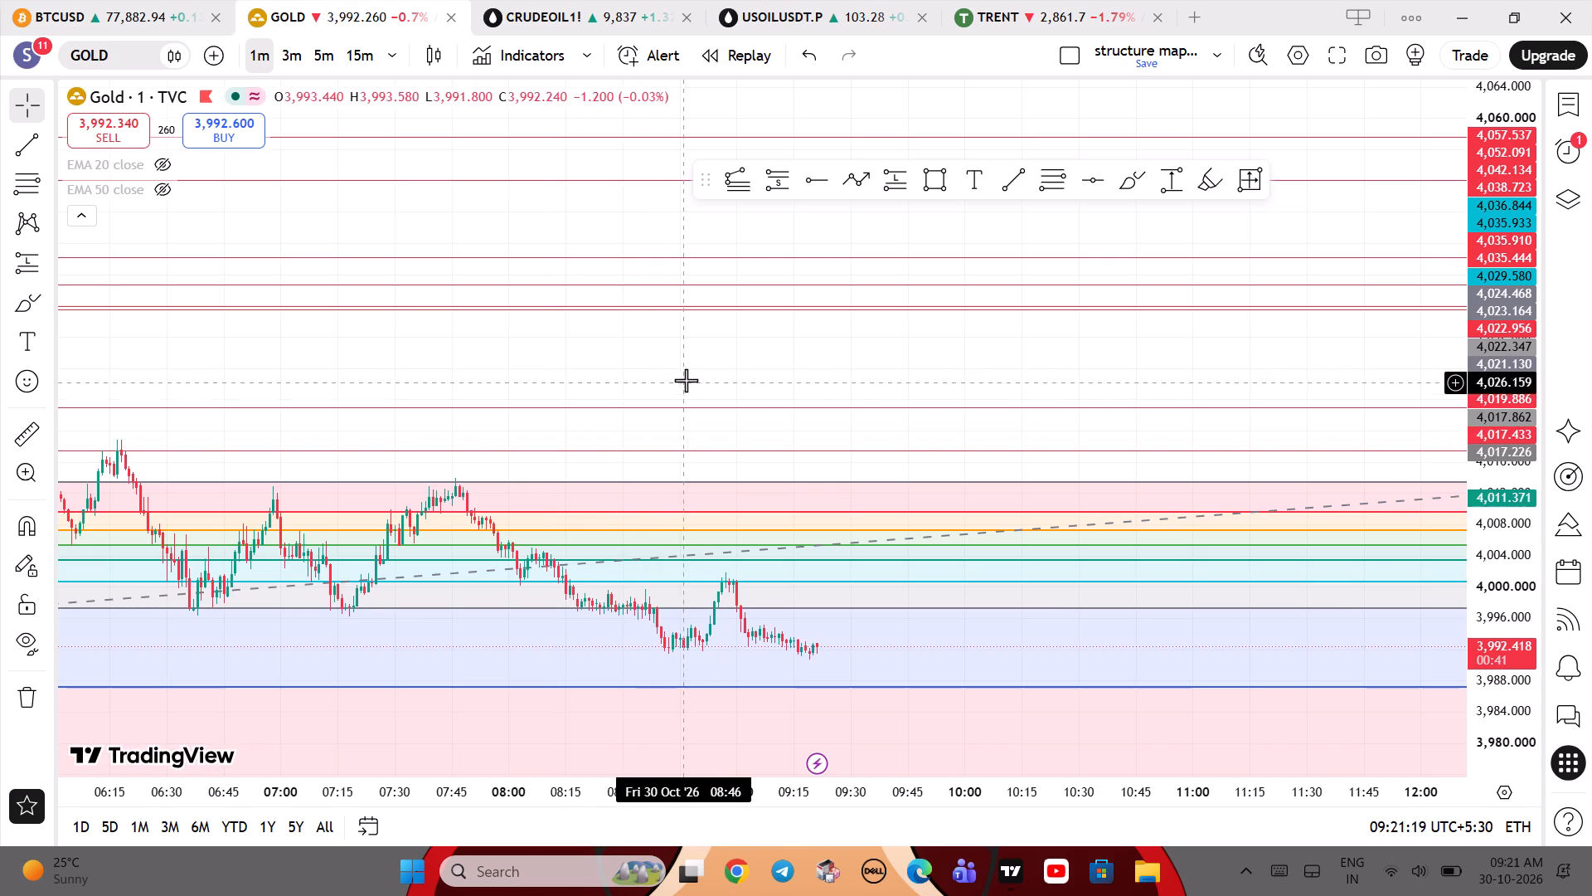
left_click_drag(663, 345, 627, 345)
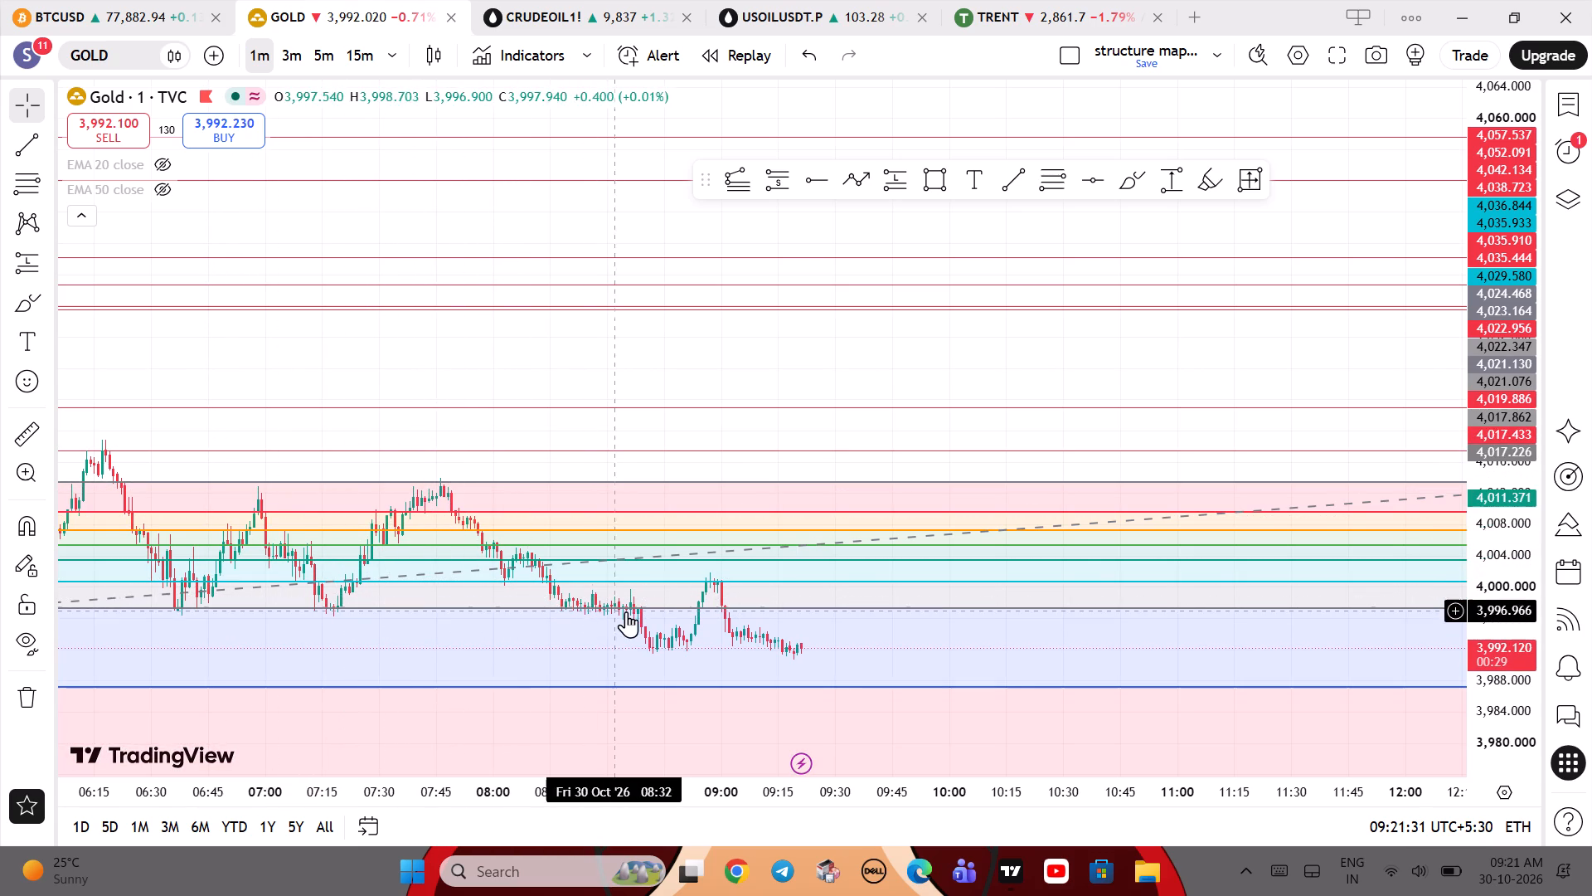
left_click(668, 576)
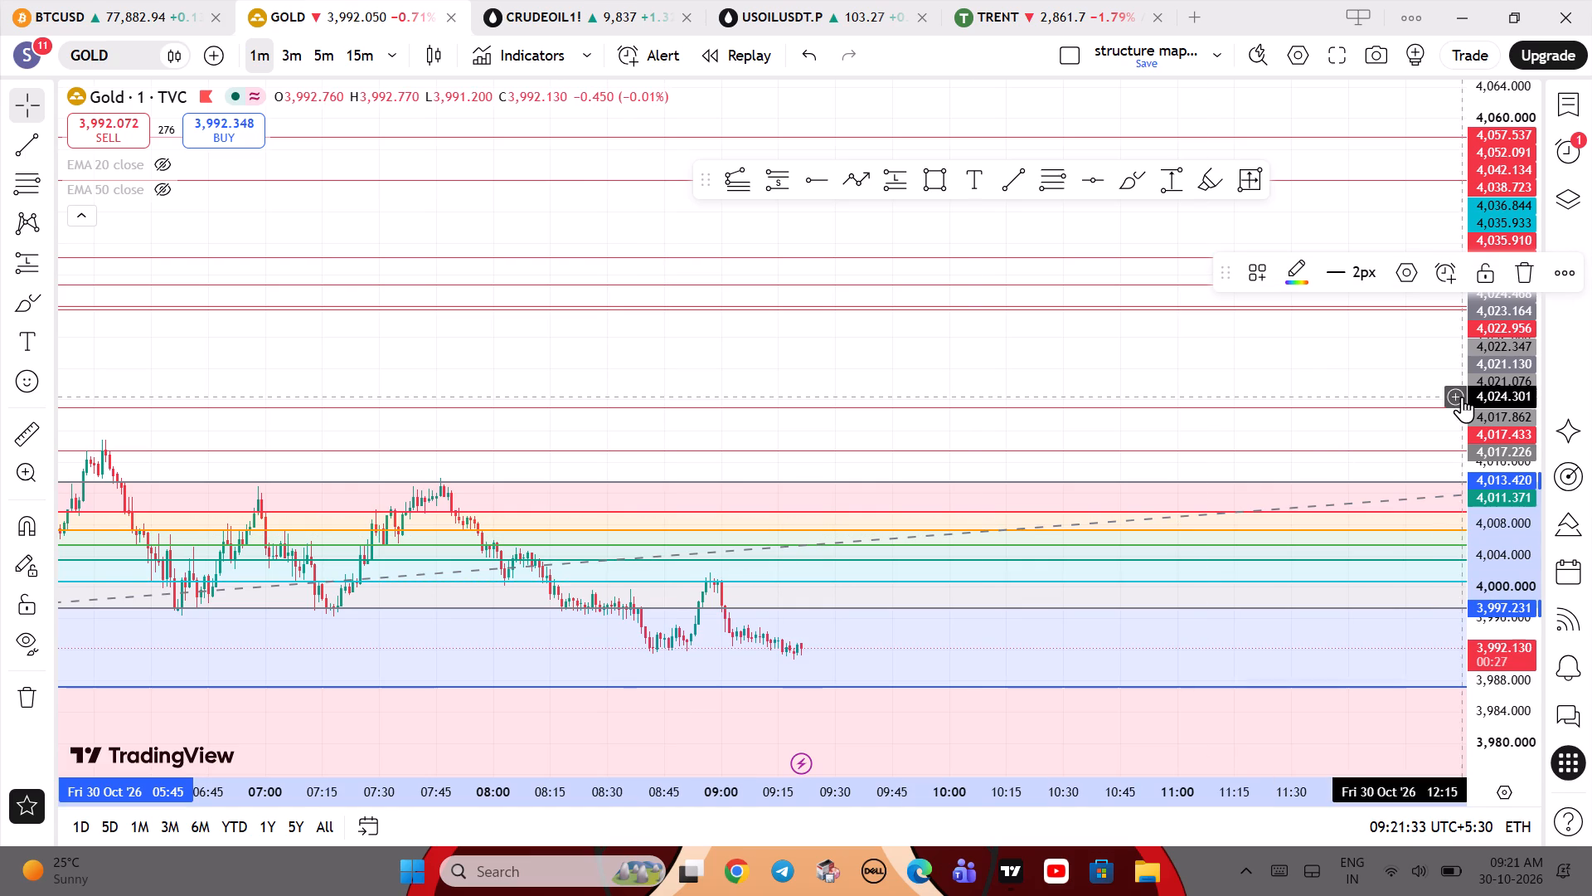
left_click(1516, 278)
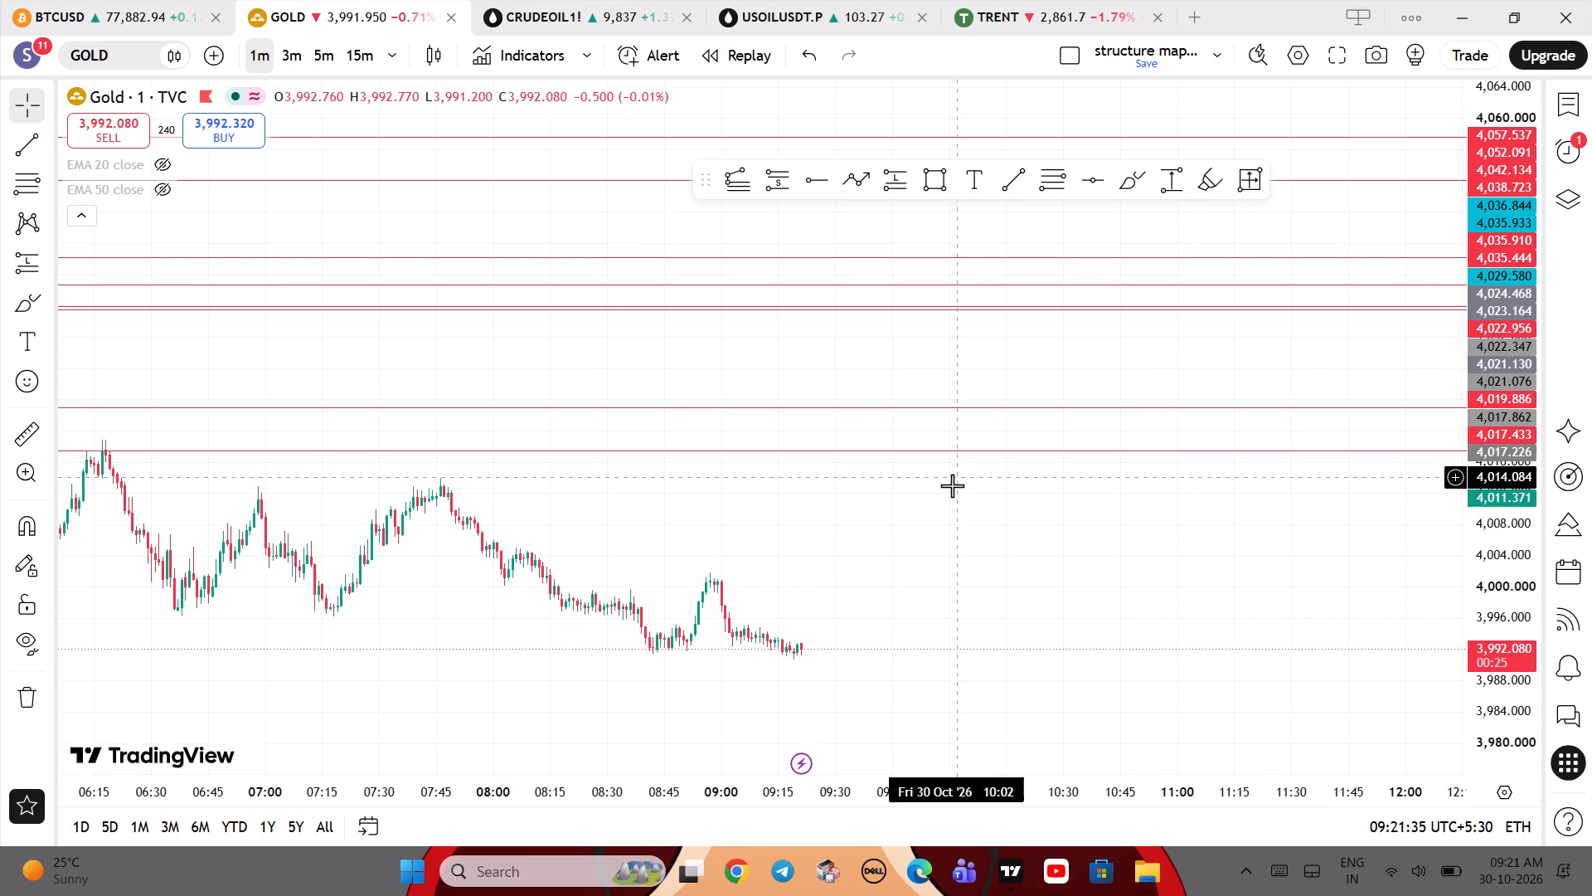
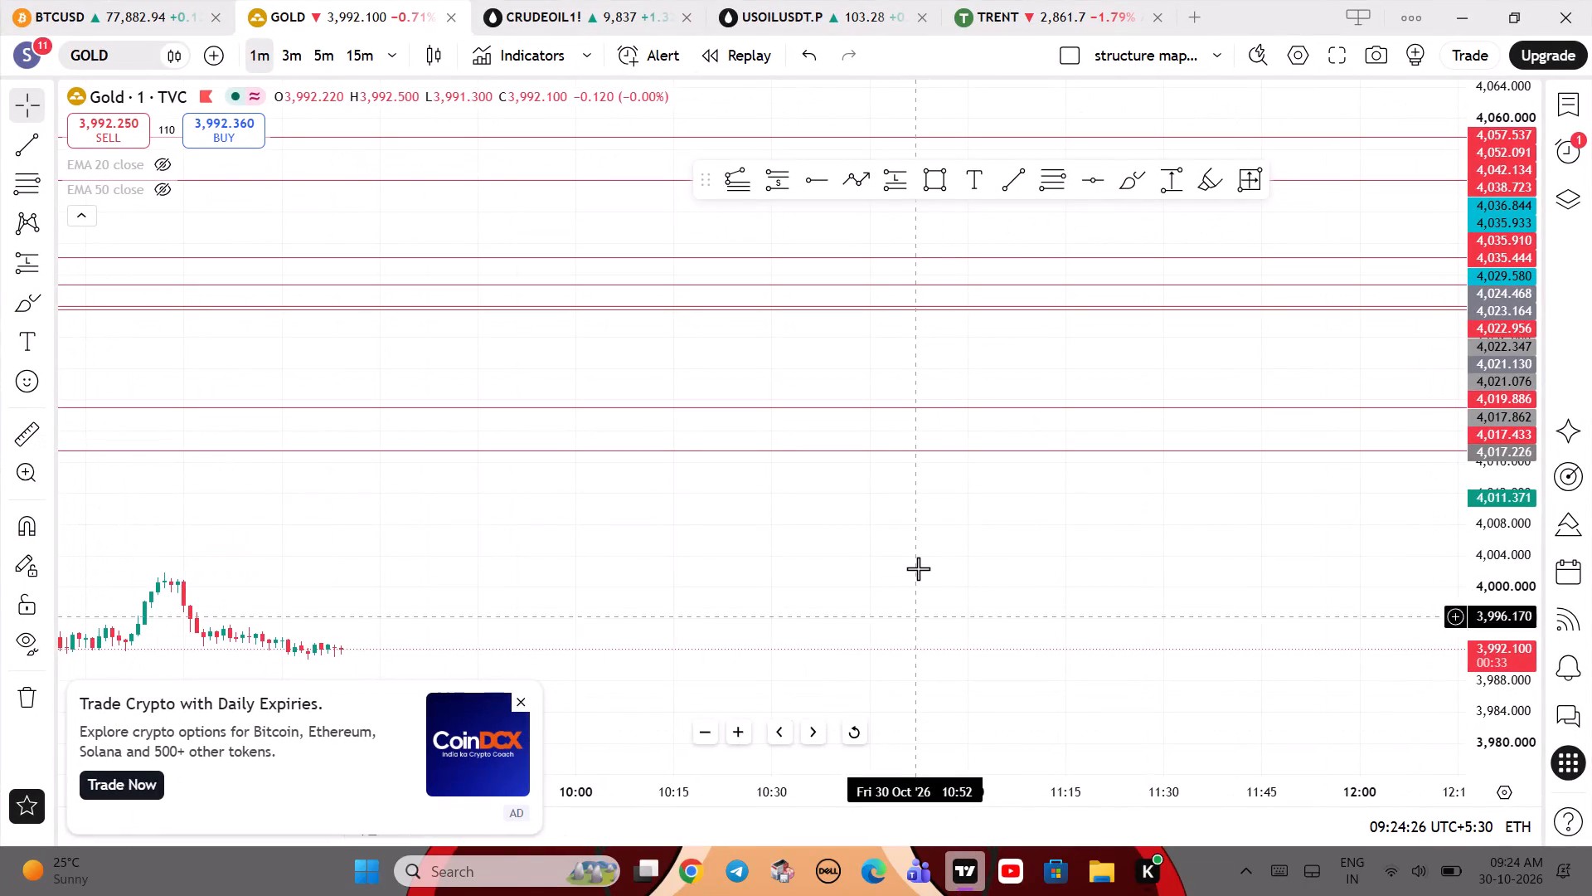
Switch the gold chart to the 5-minute interval and close the crypto trading advertisement.
left_click_drag(685, 570, 1046, 435)
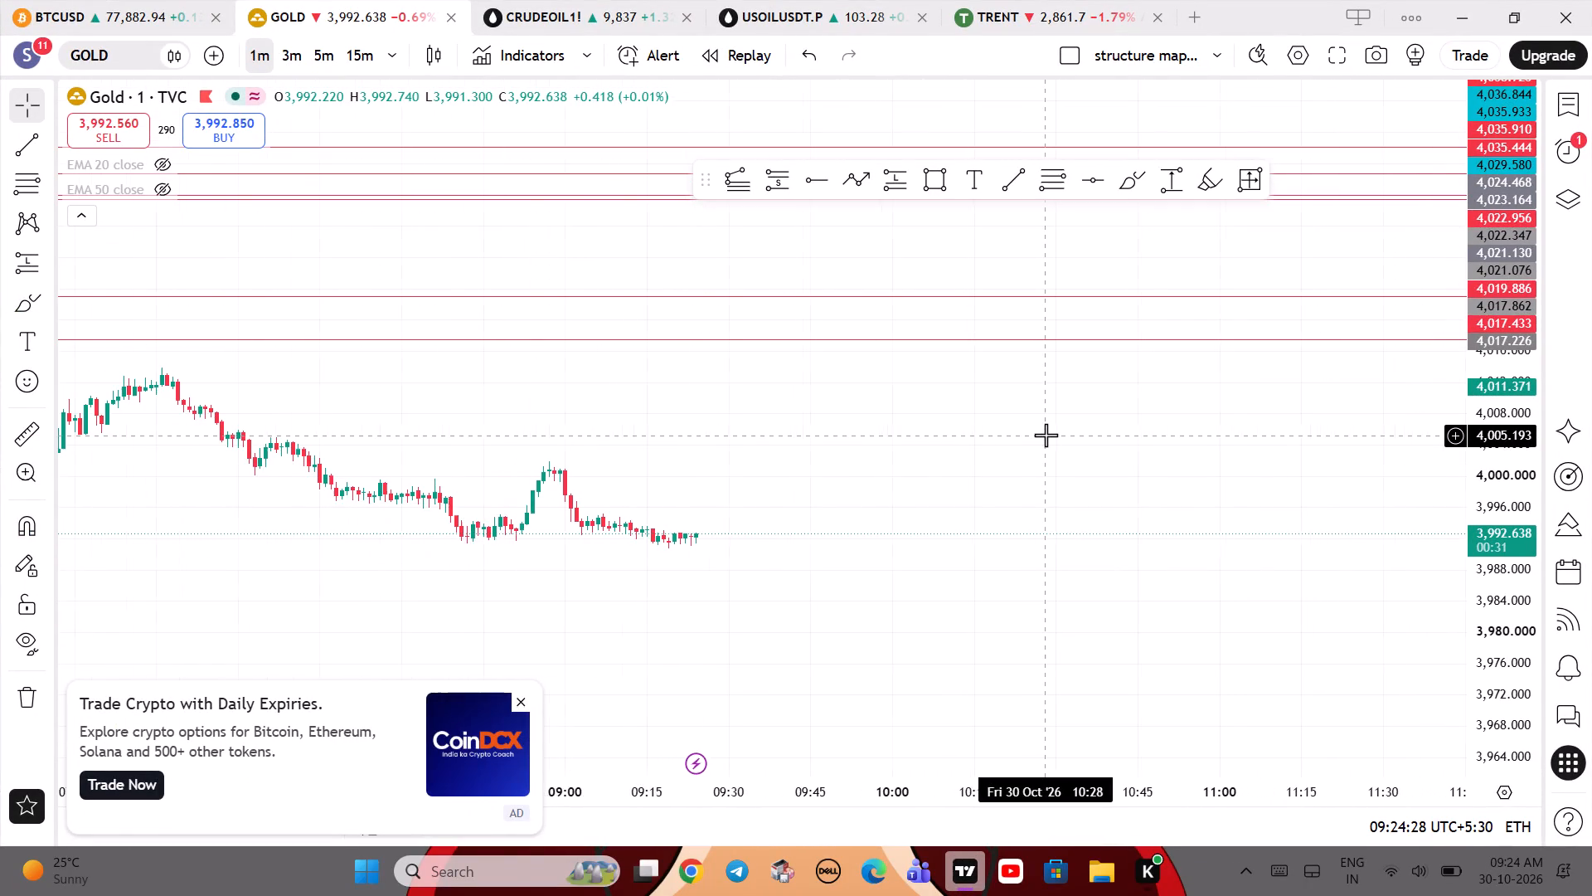
left_click(328, 42)
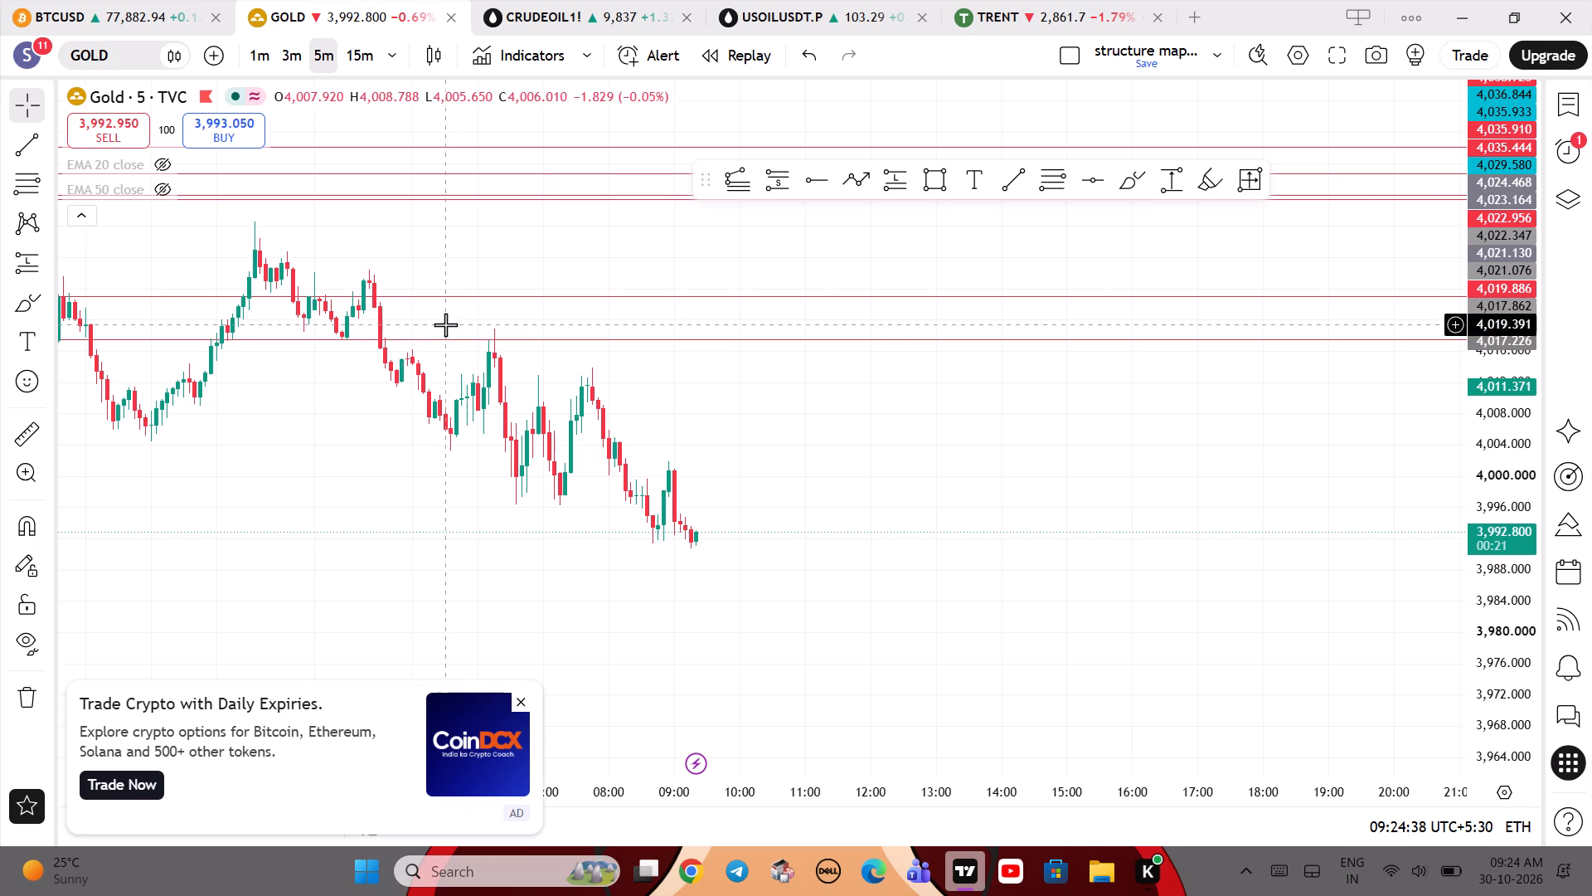
left_click(522, 703)
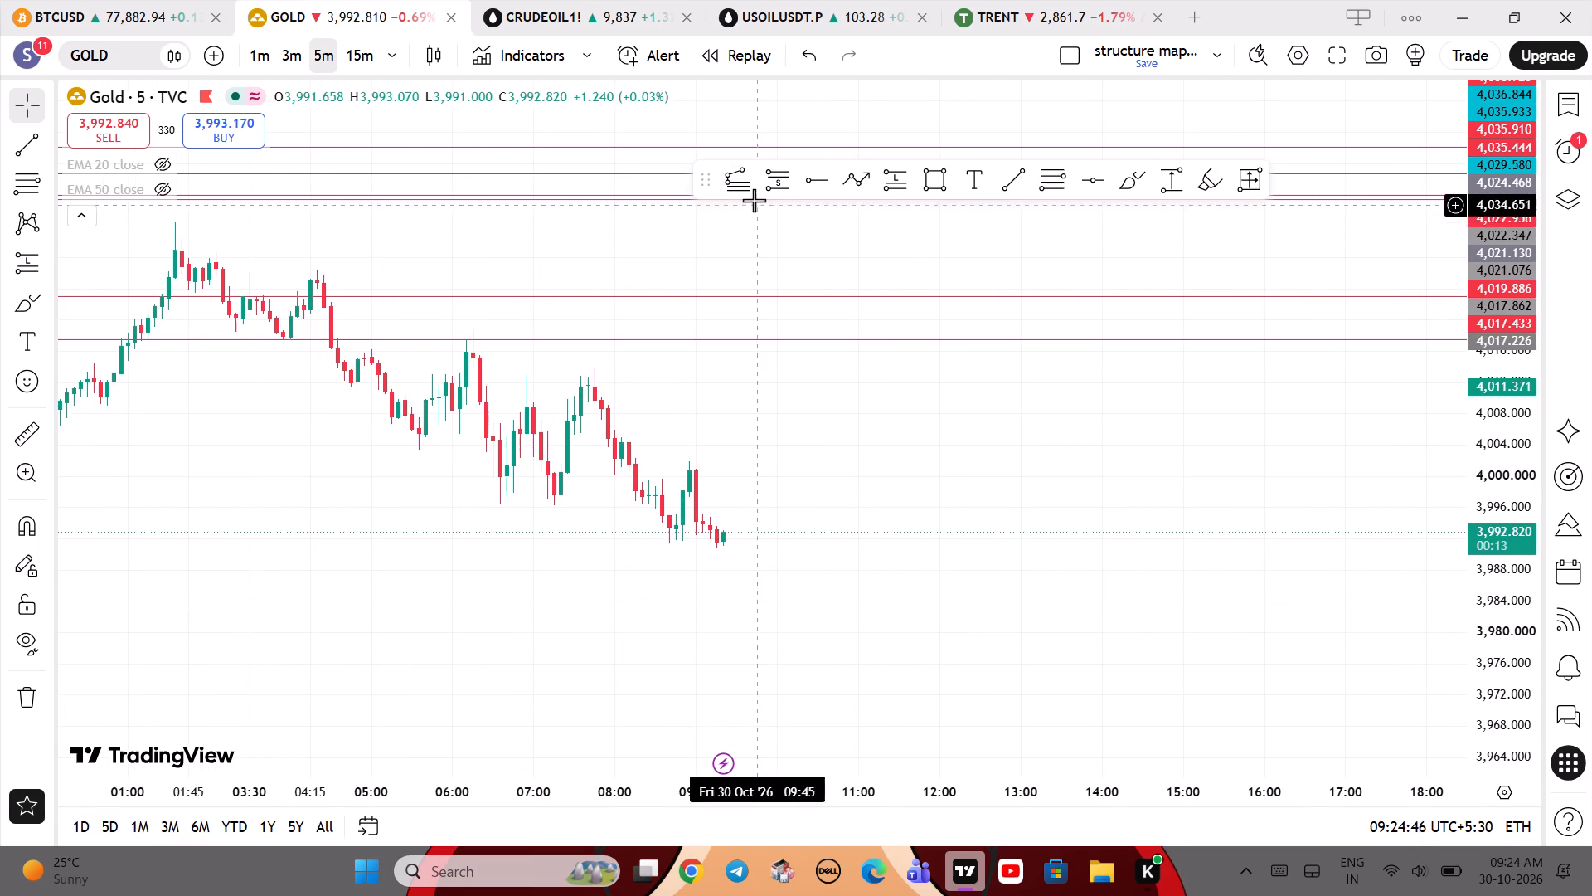
Draw a Fibonacci retracement from about 3,996.2 at 30 Oct 06:05 to about 4,013.3 at 09:40.
left_click(1043, 177)
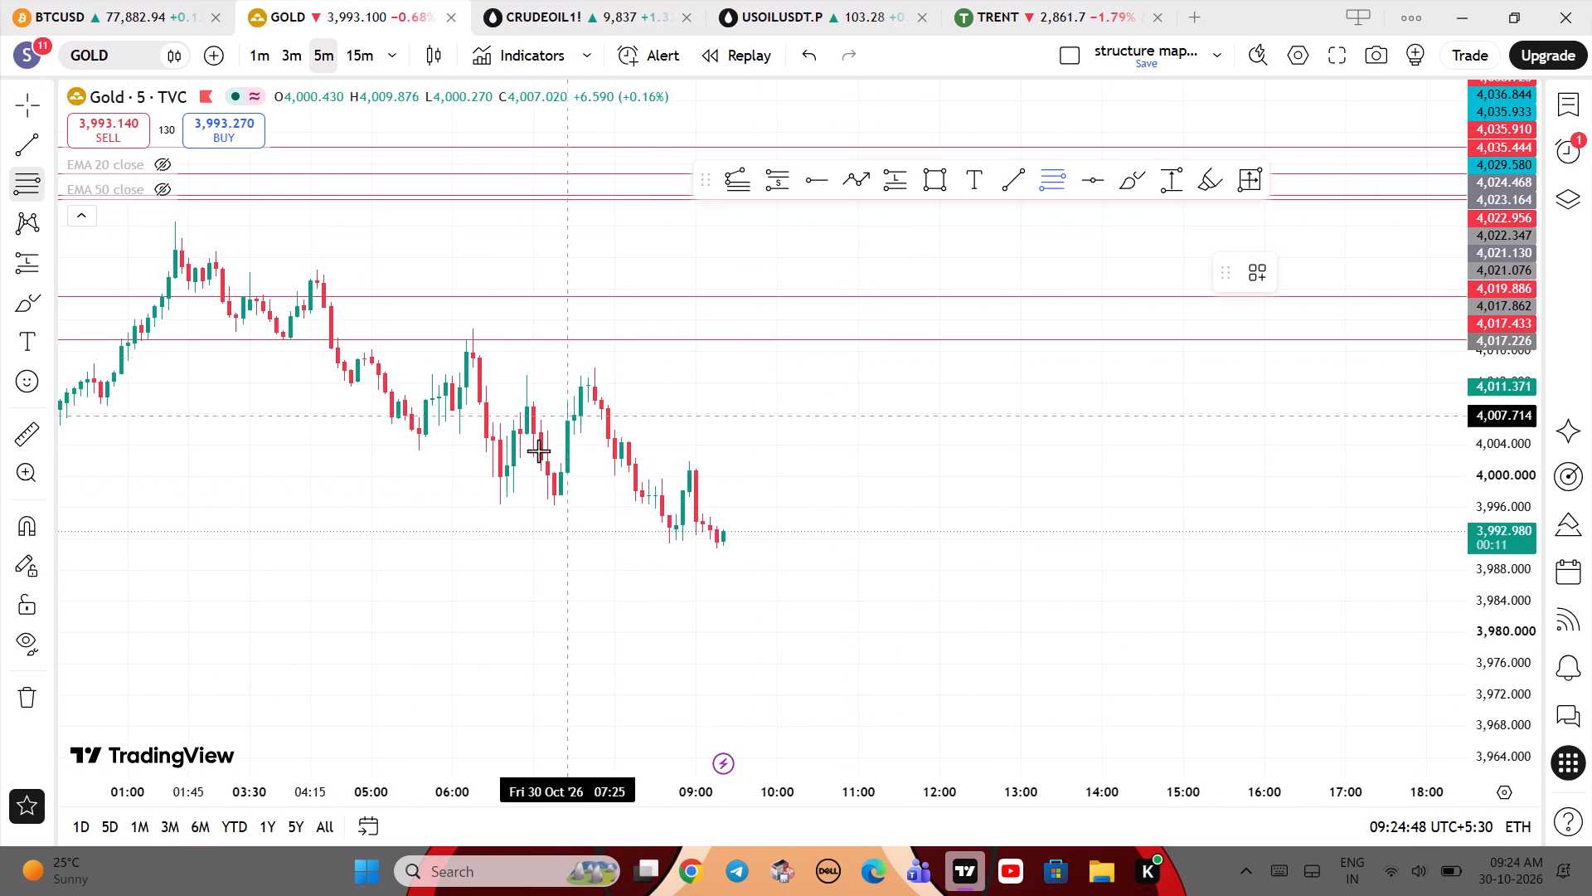
left_click_drag(456, 505, 755, 373)
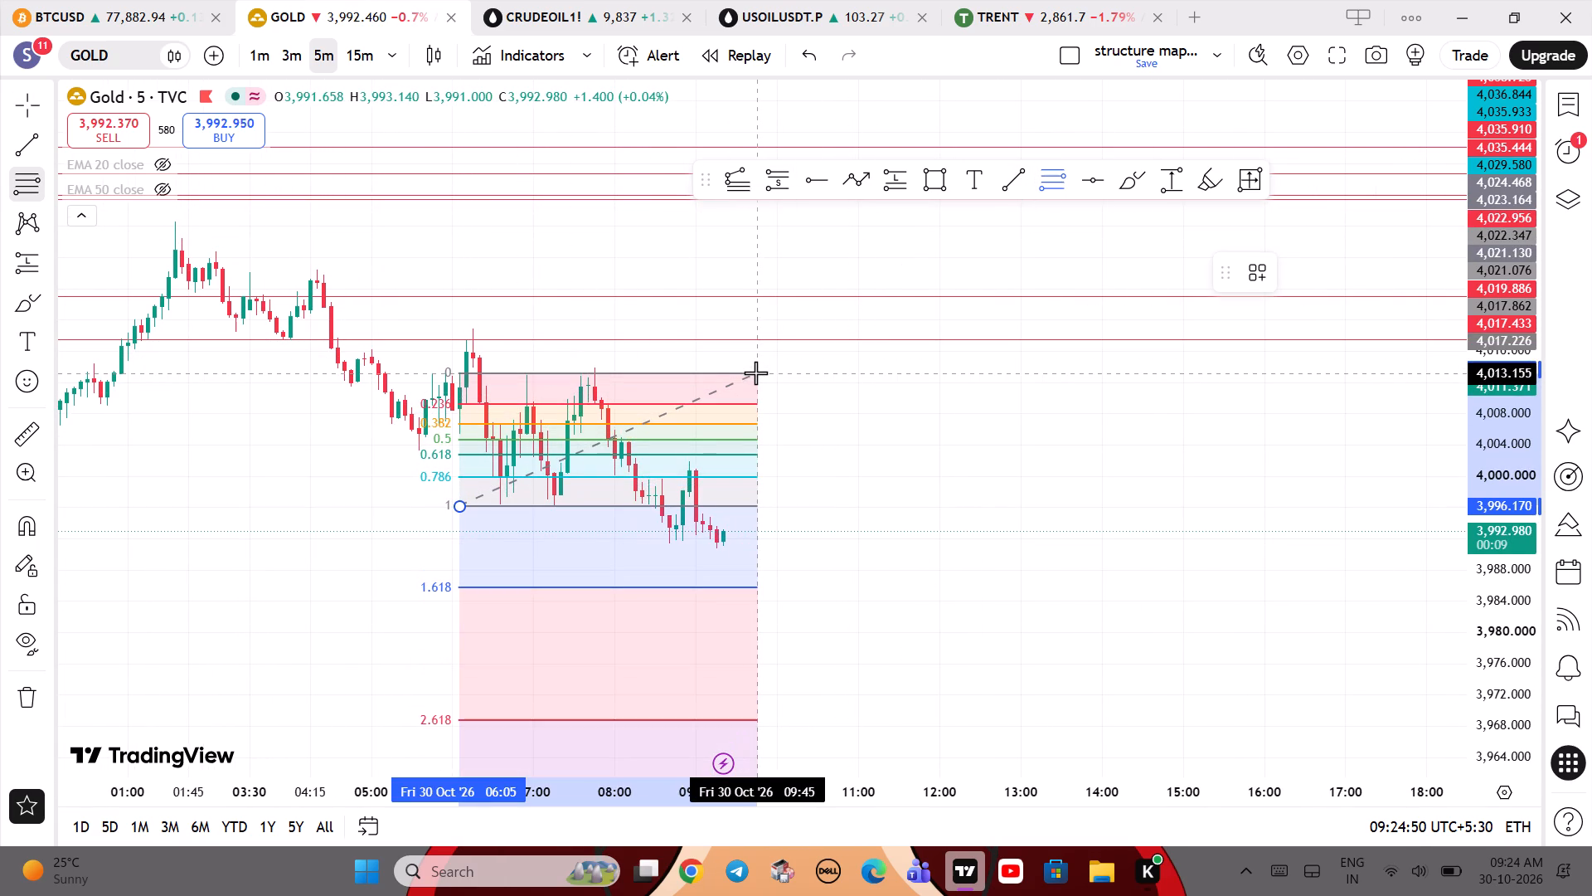
left_click_drag(755, 373, 753, 372)
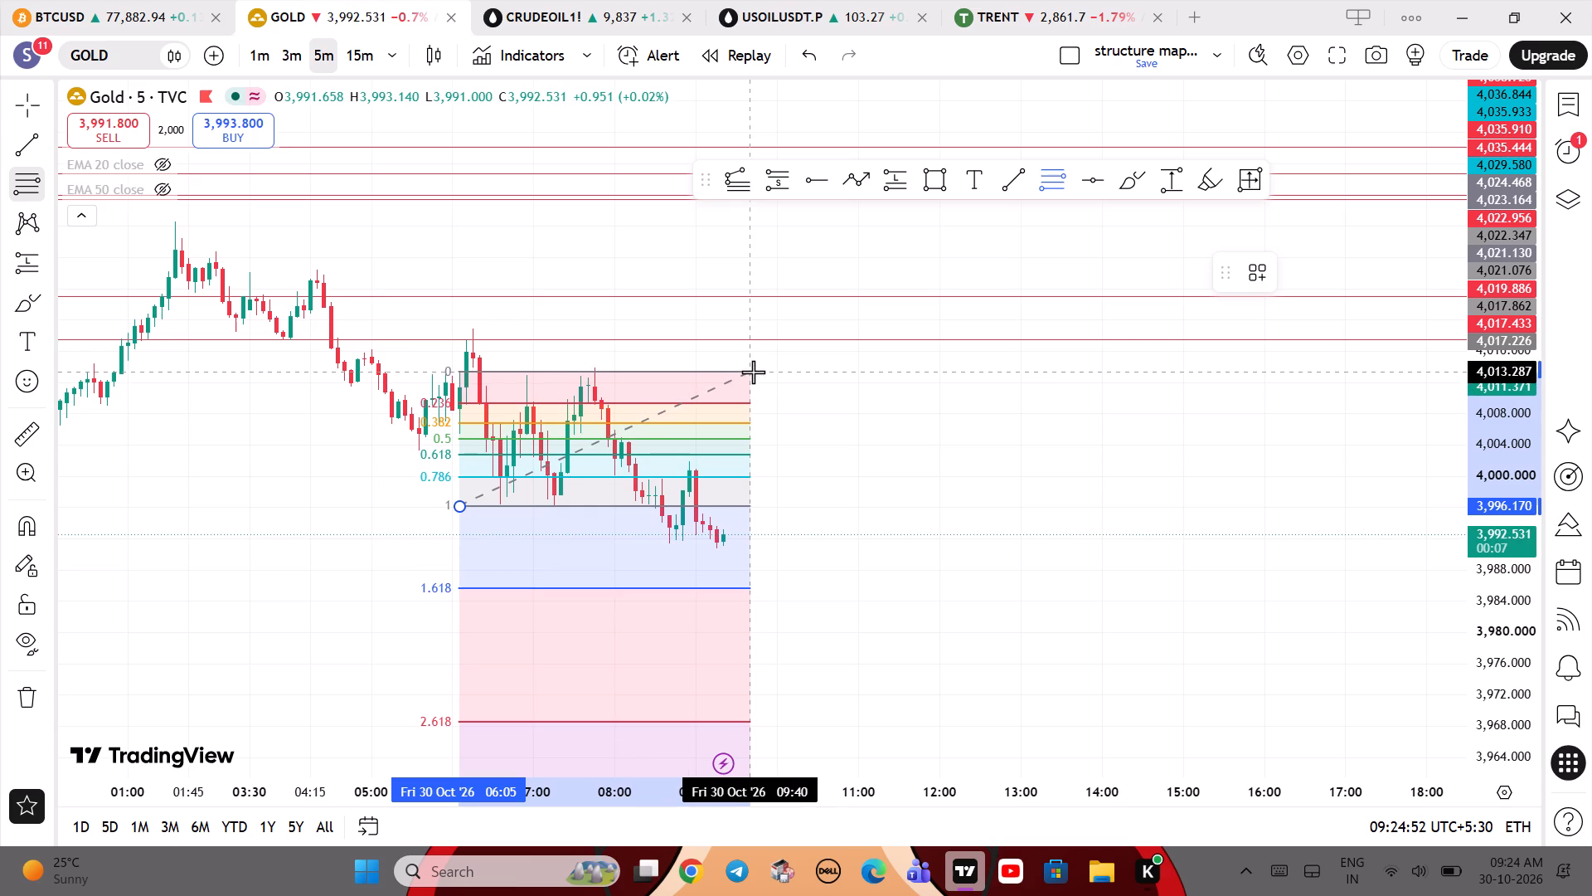
left_click(753, 372)
Switch the gold chart to the 1-minute interval.
left_click_drag(917, 501, 789, 495)
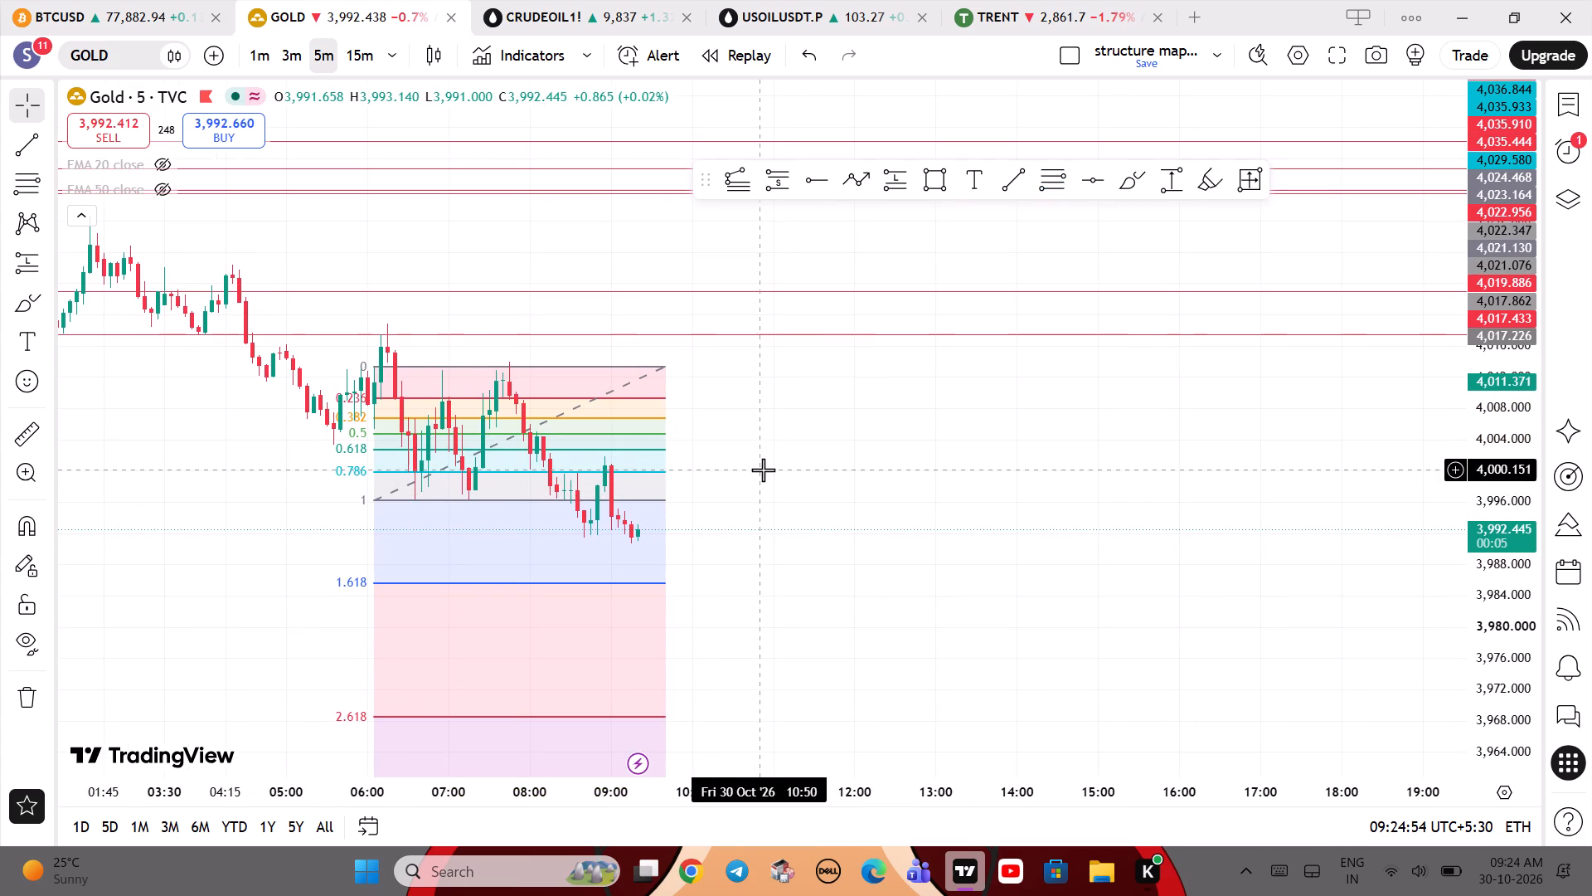
left_click(261, 65)
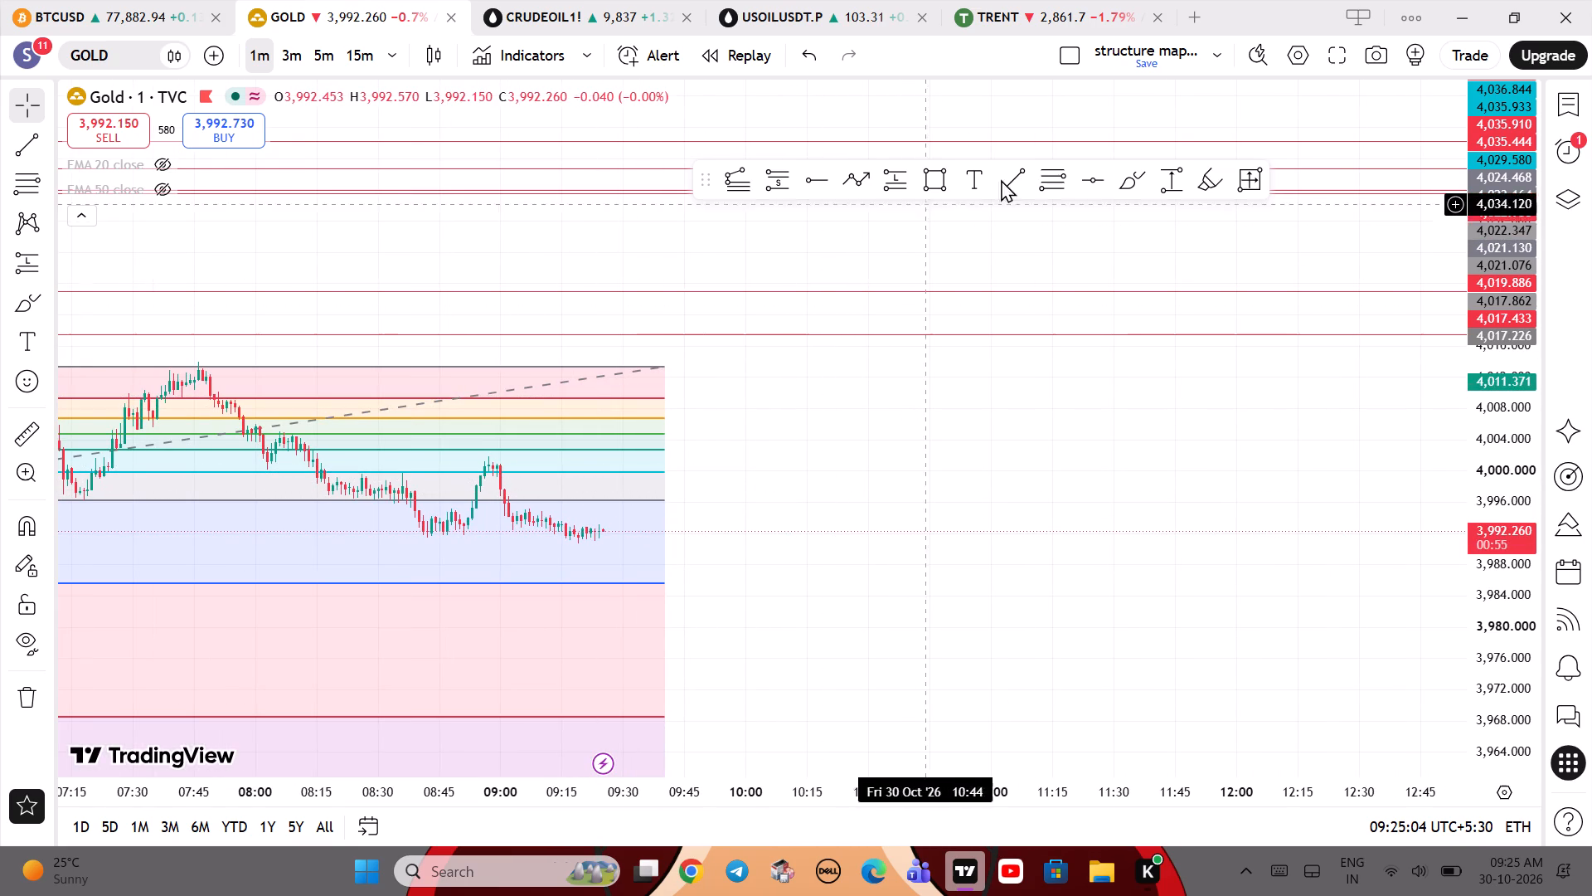
Place a short position at about 09:00 with entry about 3,999.1, stop about 4,002.3 and target about 3,985.6 at the 1.618 Fibonacci level.
left_click(775, 181)
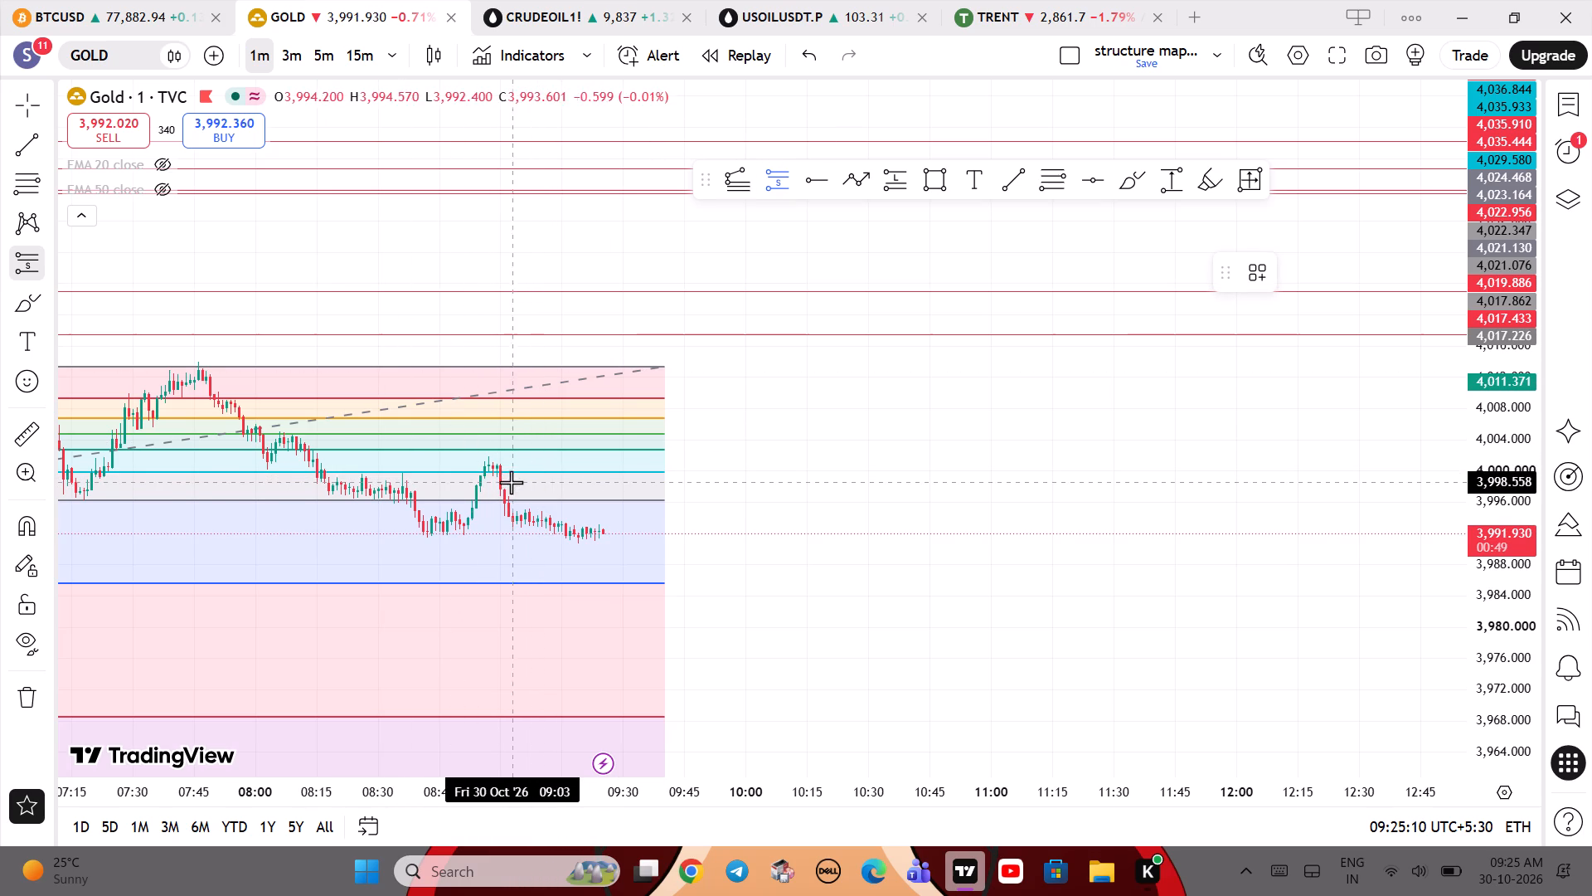
left_click(498, 477)
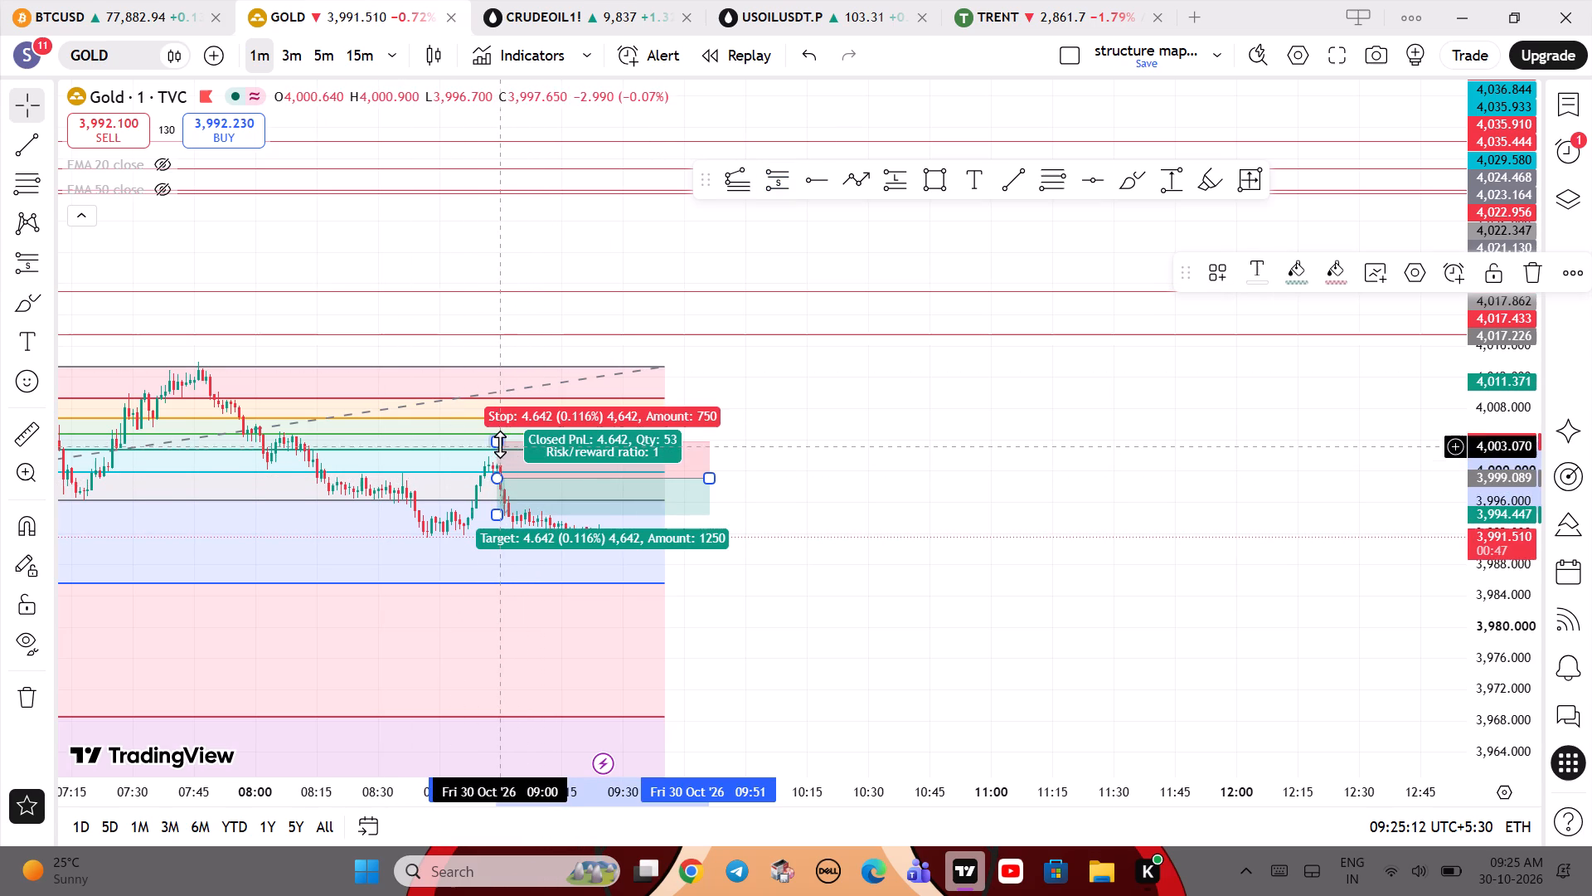
left_click_drag(498, 441, 466, 453)
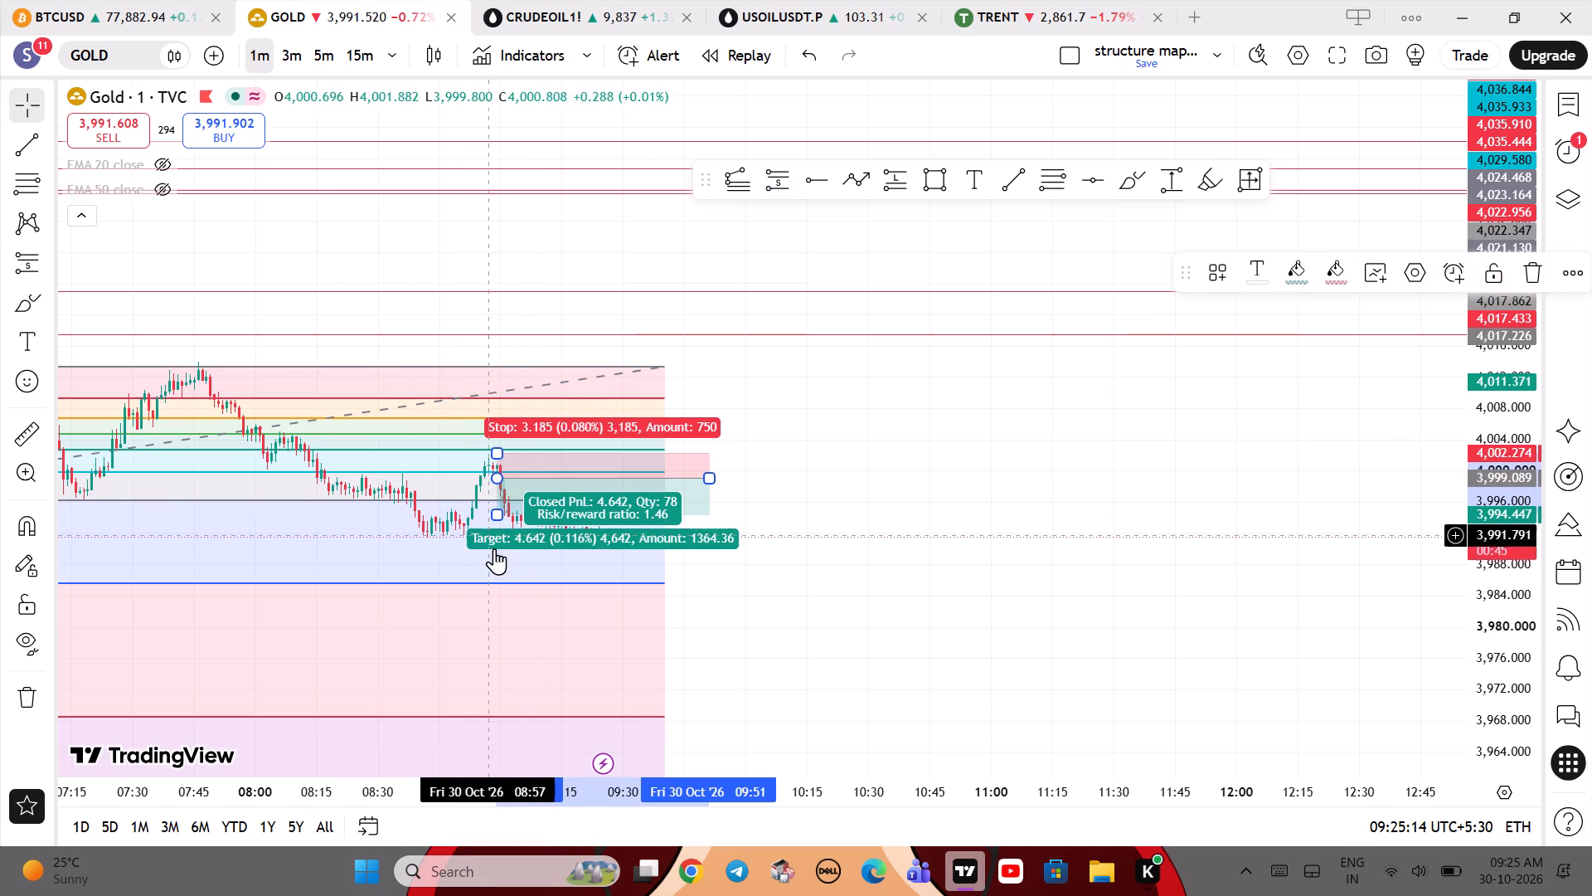
left_click_drag(497, 518, 448, 580)
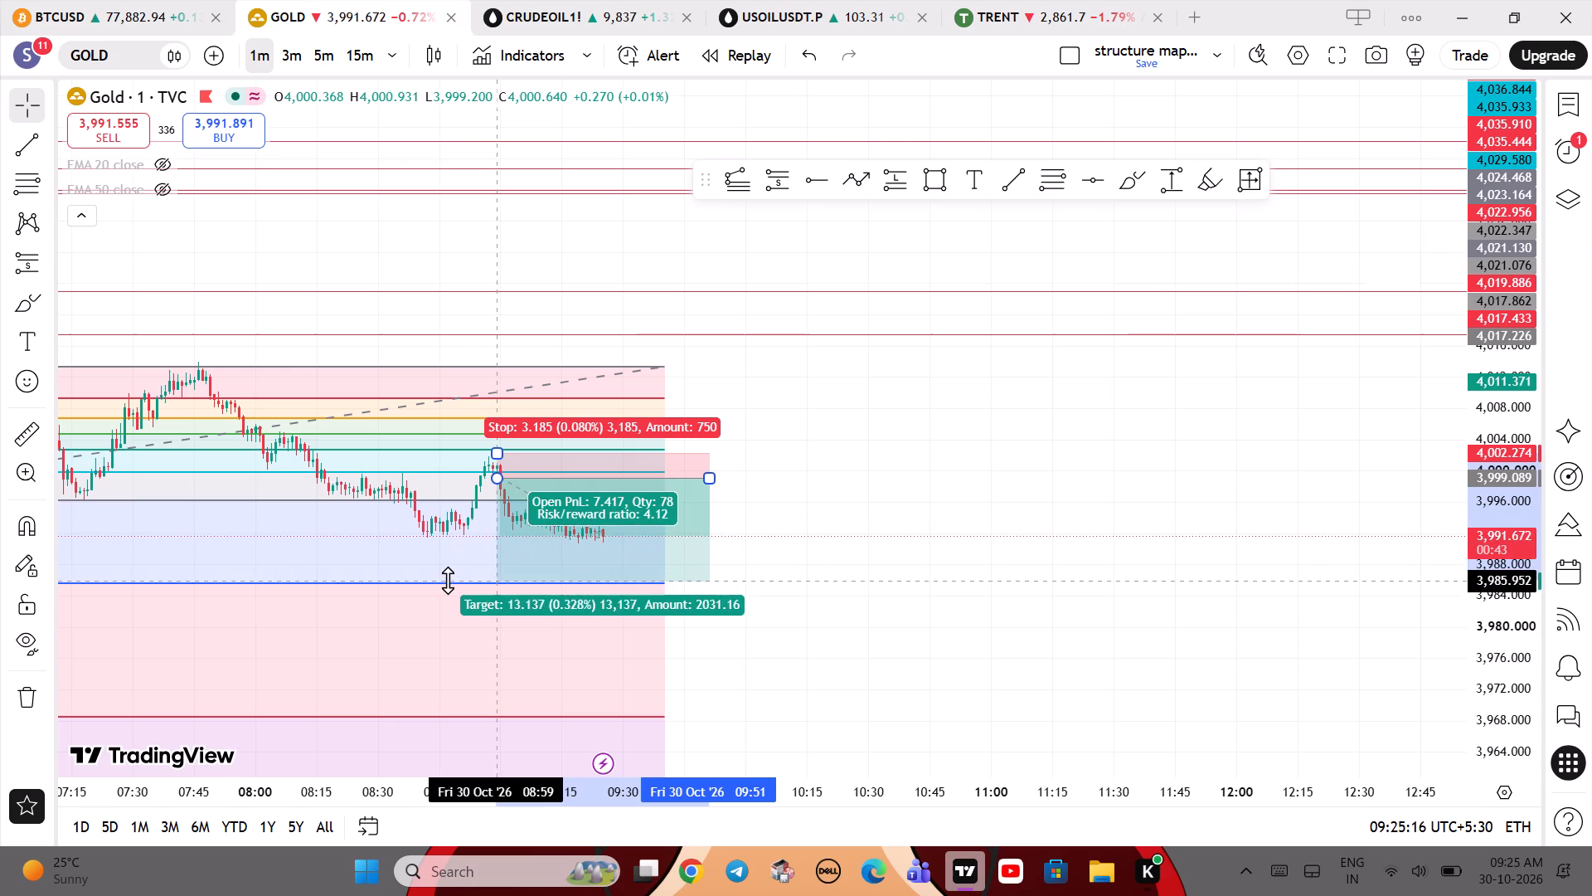
left_click_drag(448, 580, 443, 583)
Delete the Fibonacci retracement spanning about 3,996 to 4,013 from the 1-minute chart.
left_click(632, 372)
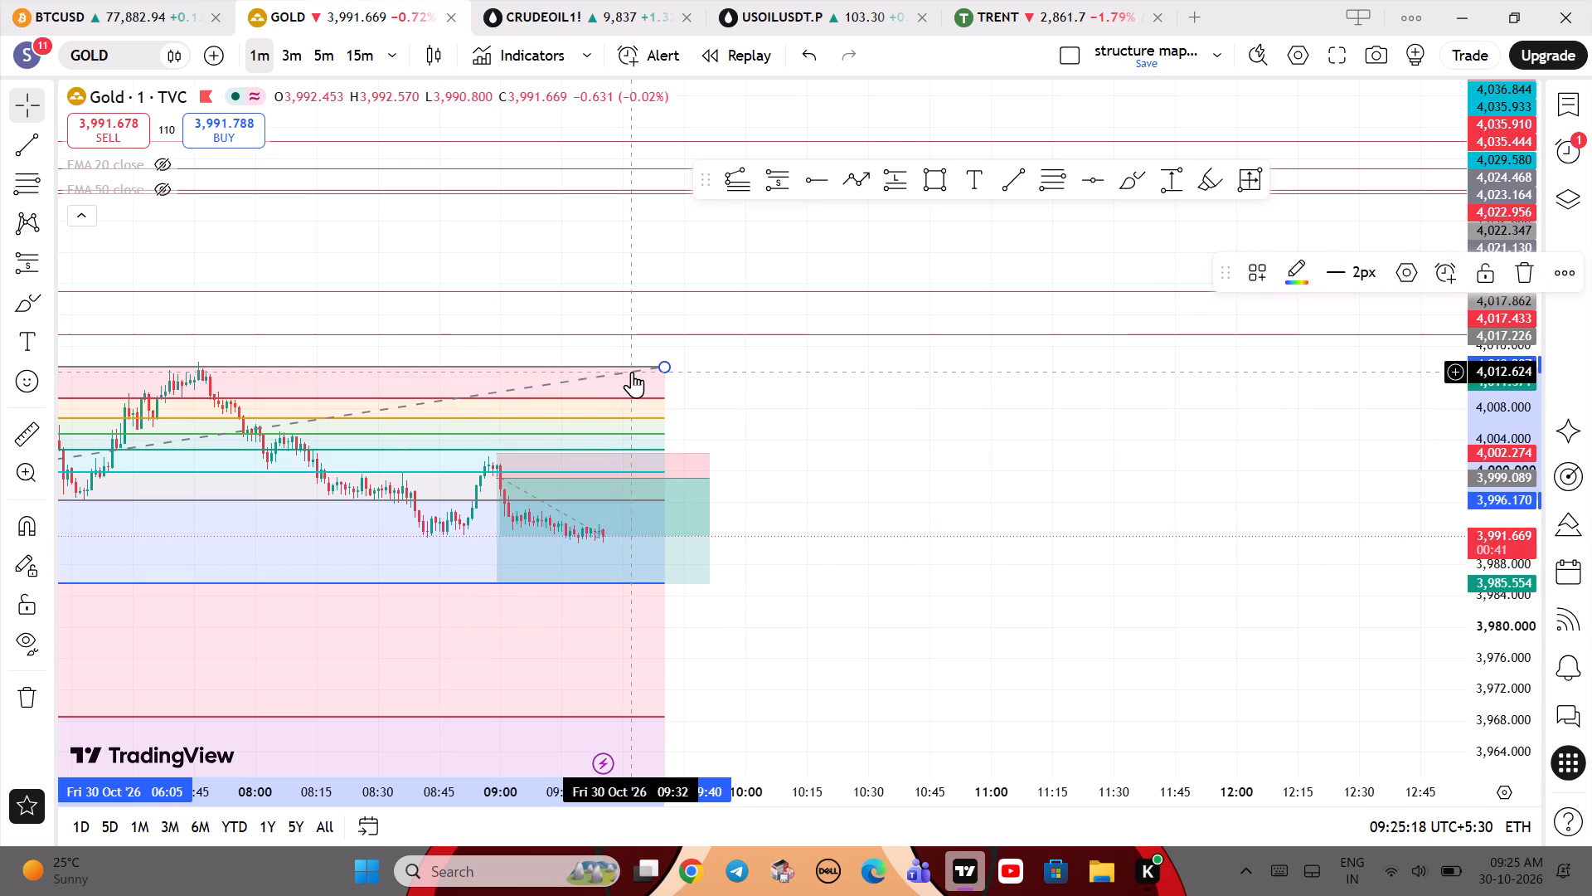
left_click(1540, 274)
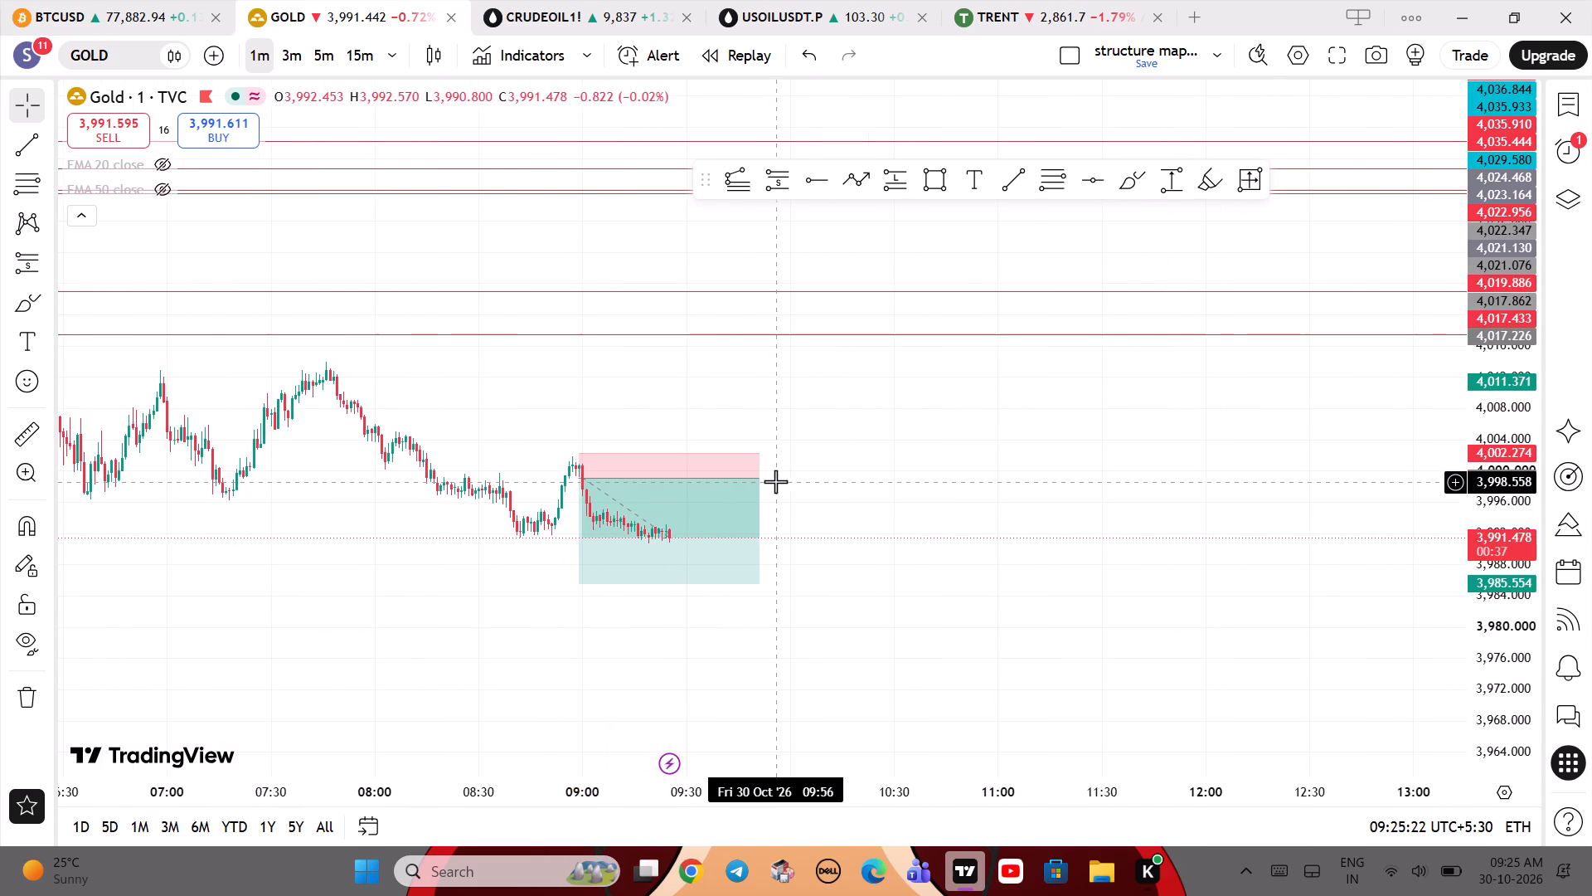
Shorten the short position so that it ends at about 09:34, and deselect it.
left_click_drag(764, 478, 699, 477)
left_click(841, 469)
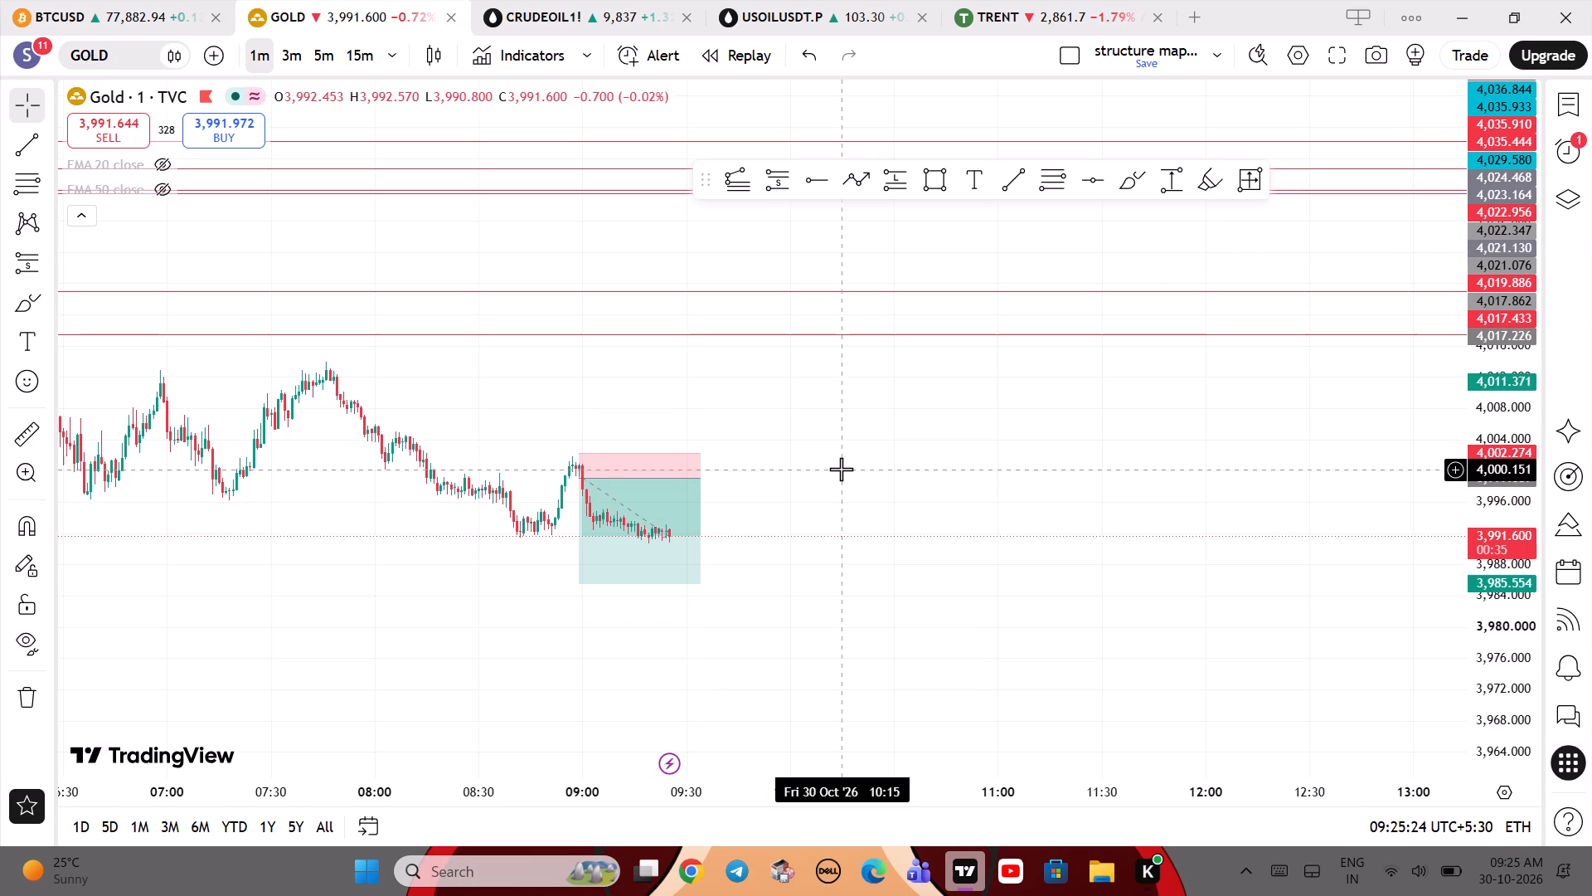
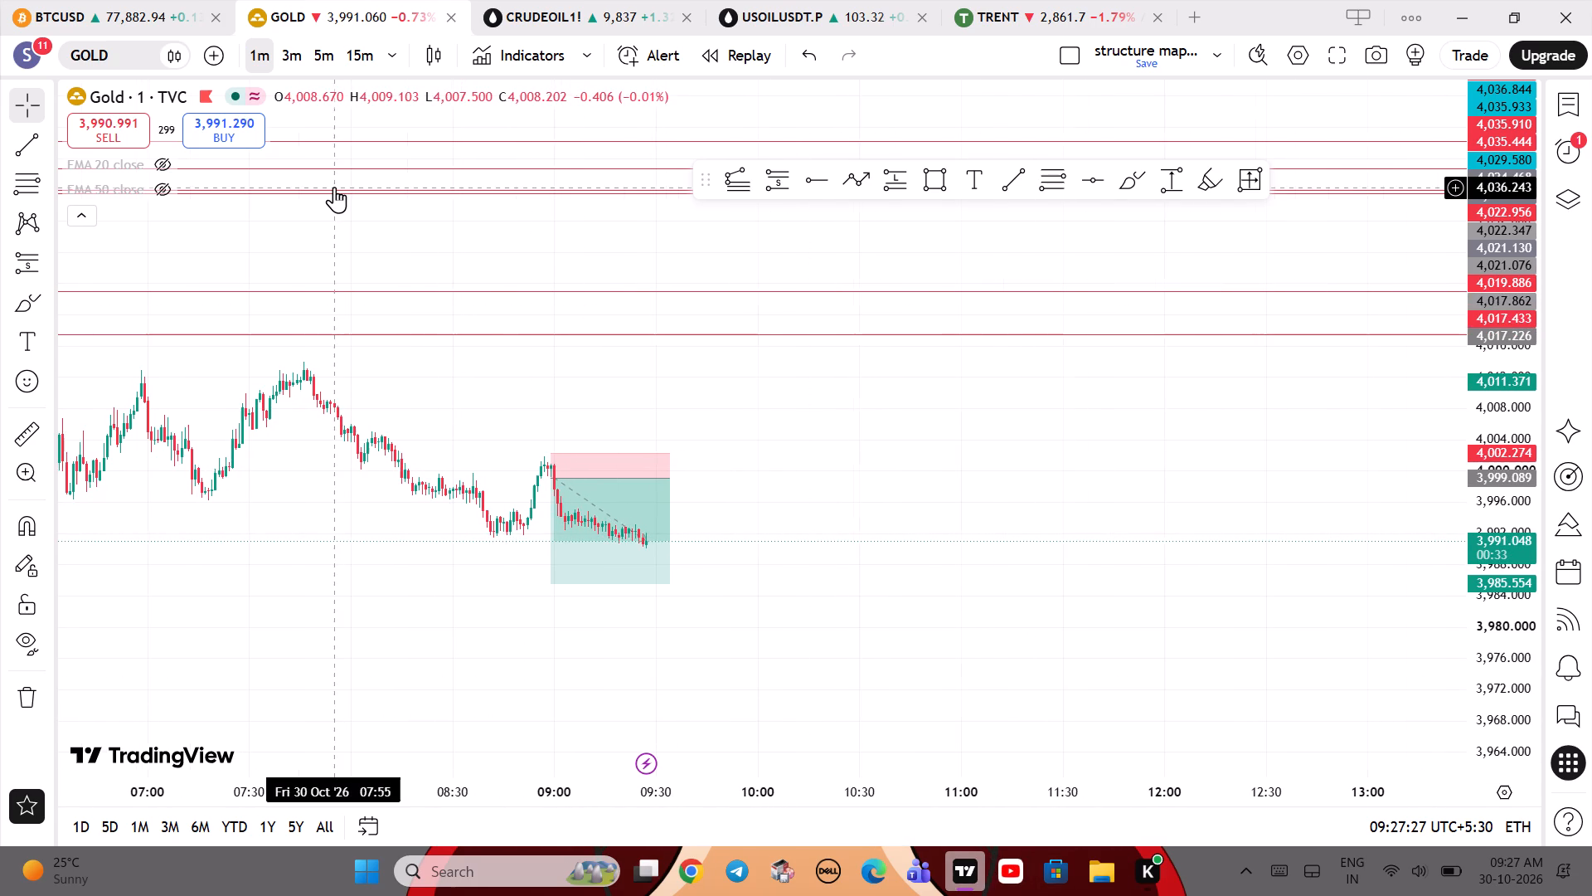
Switch the gold chart to the 5-minute interval.
left_click_drag(456, 411, 593, 375)
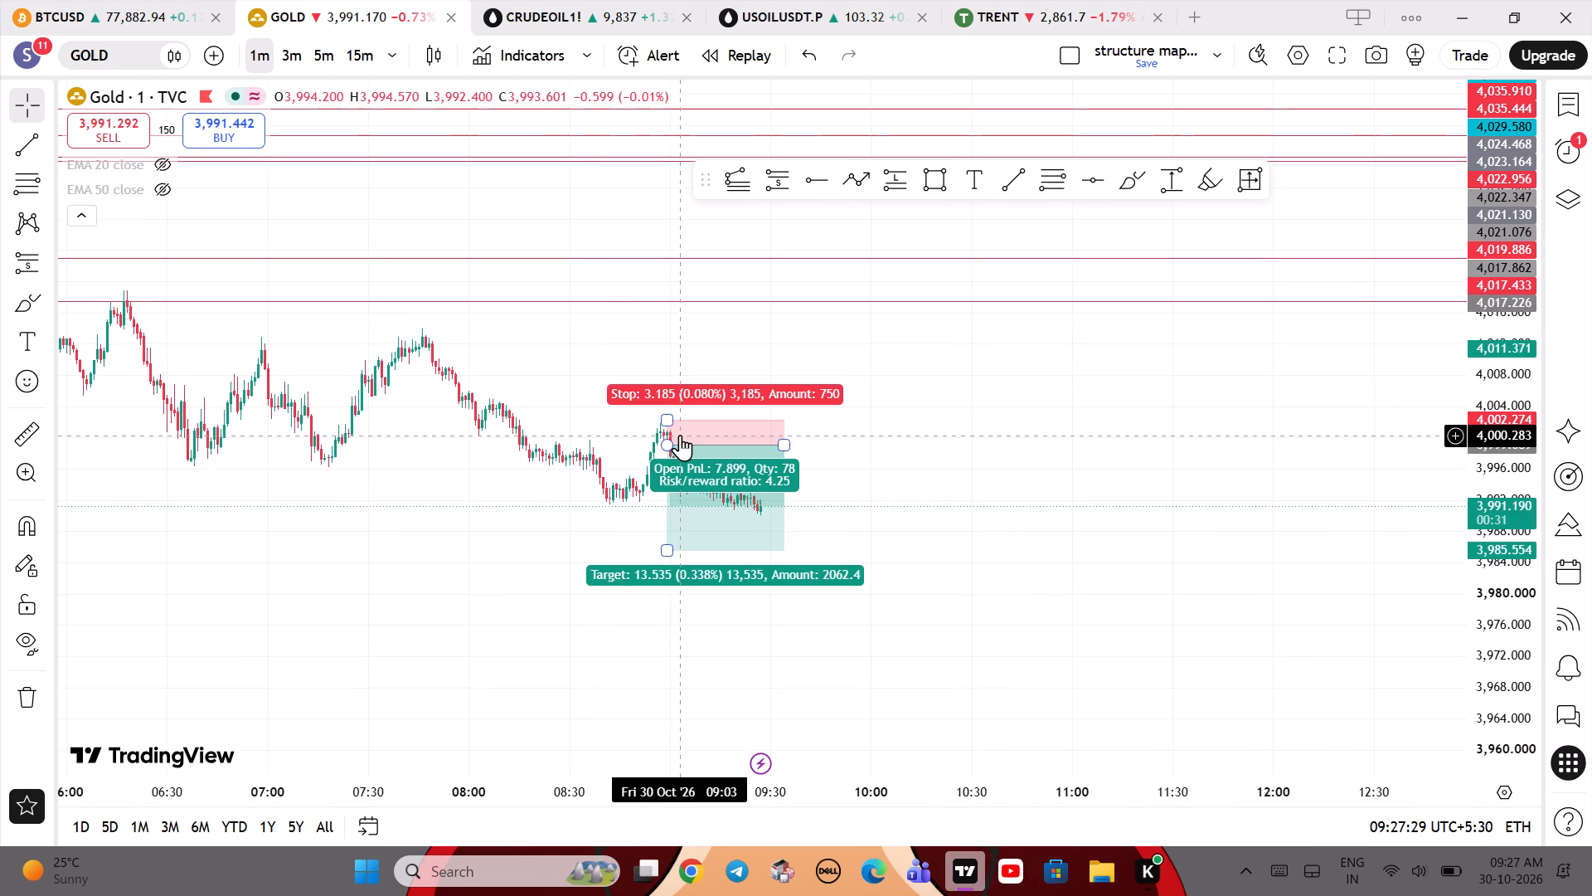
left_click_drag(508, 556, 564, 538)
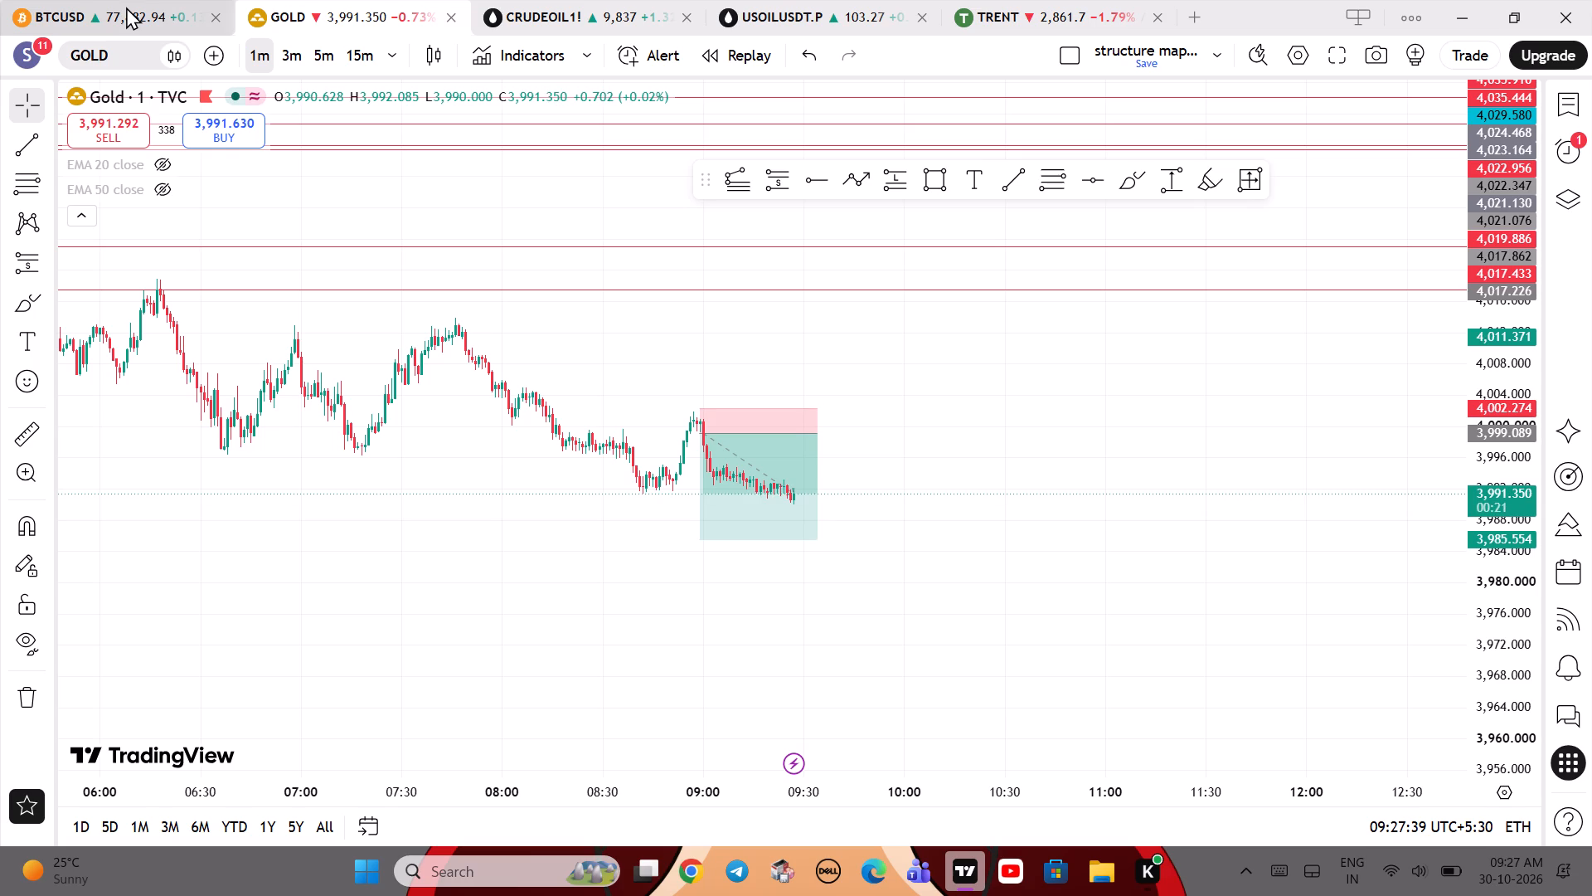
left_click(323, 71)
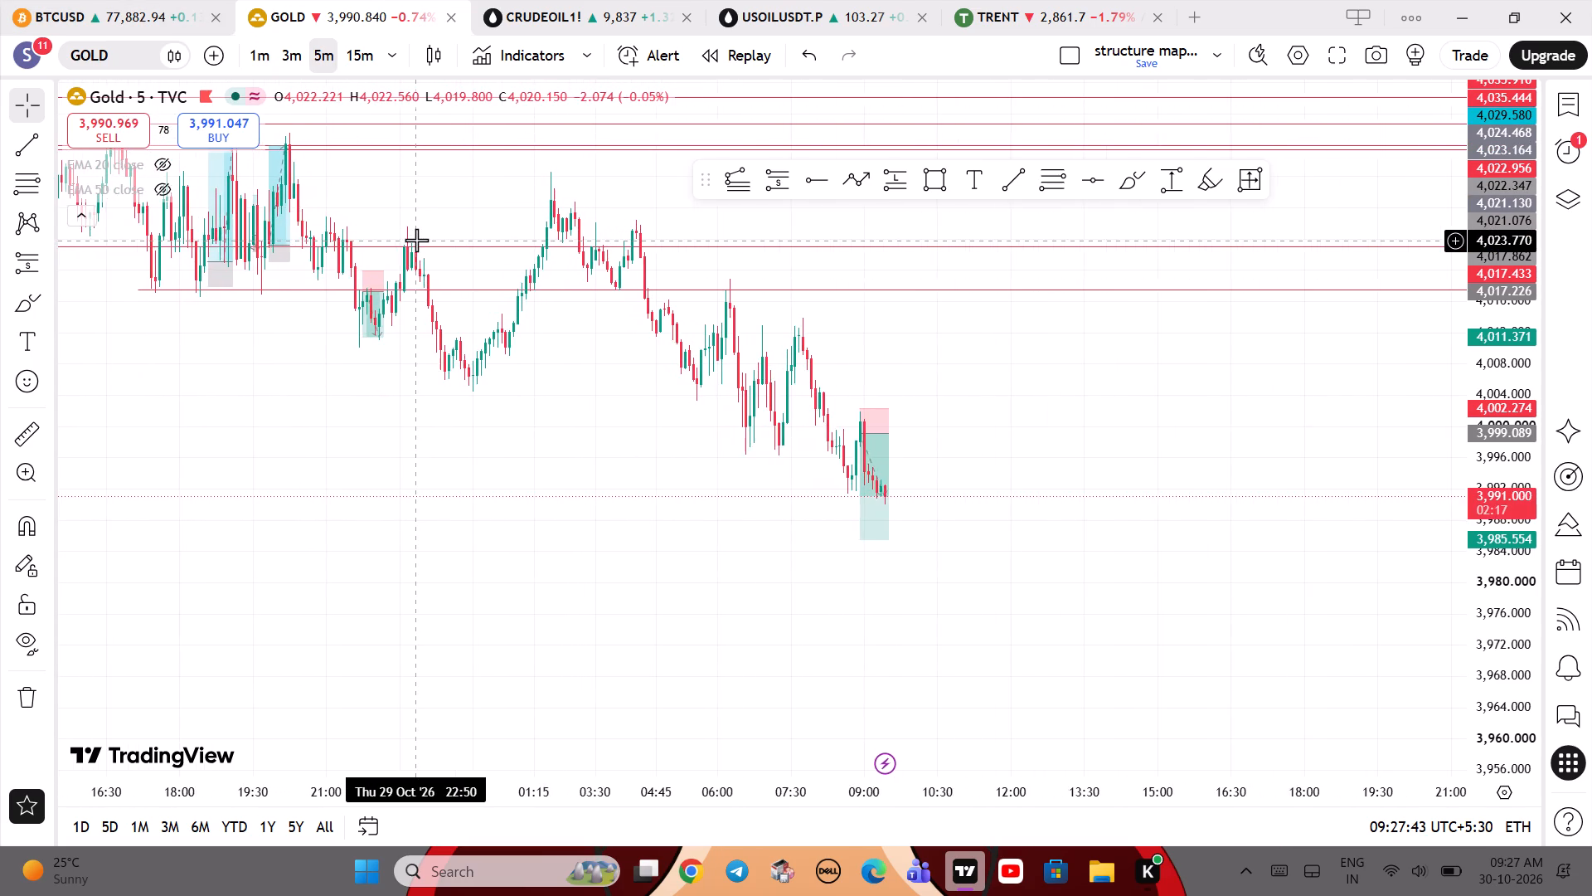
Switch to the BTCUSD chart with the latest 5-minute candles in view and dismiss the advertisement.
left_click(88, 12)
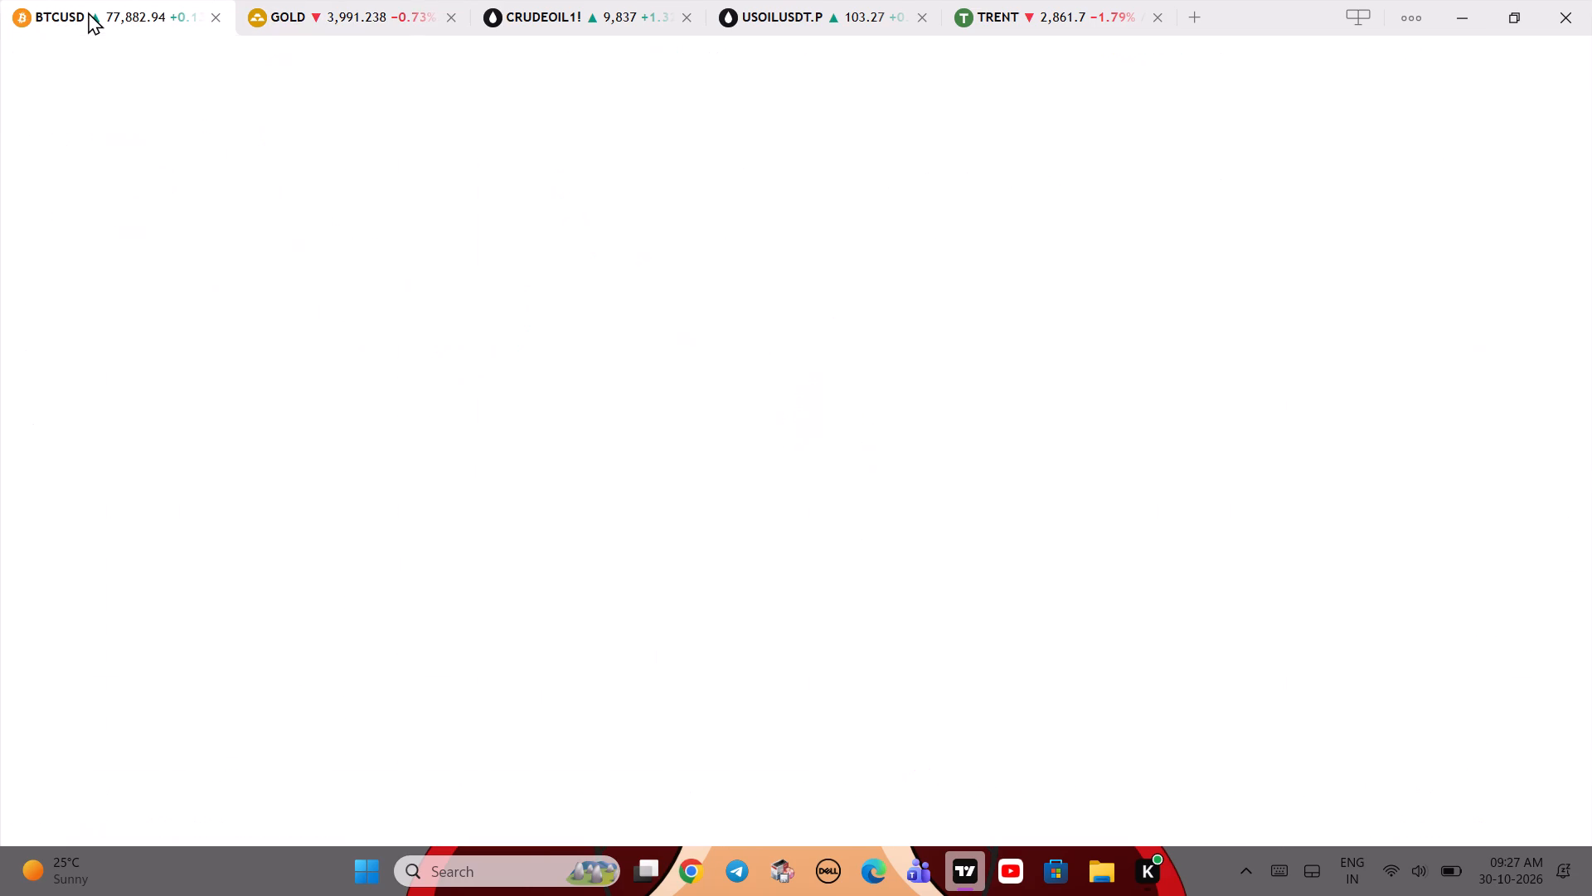
left_click(711, 703)
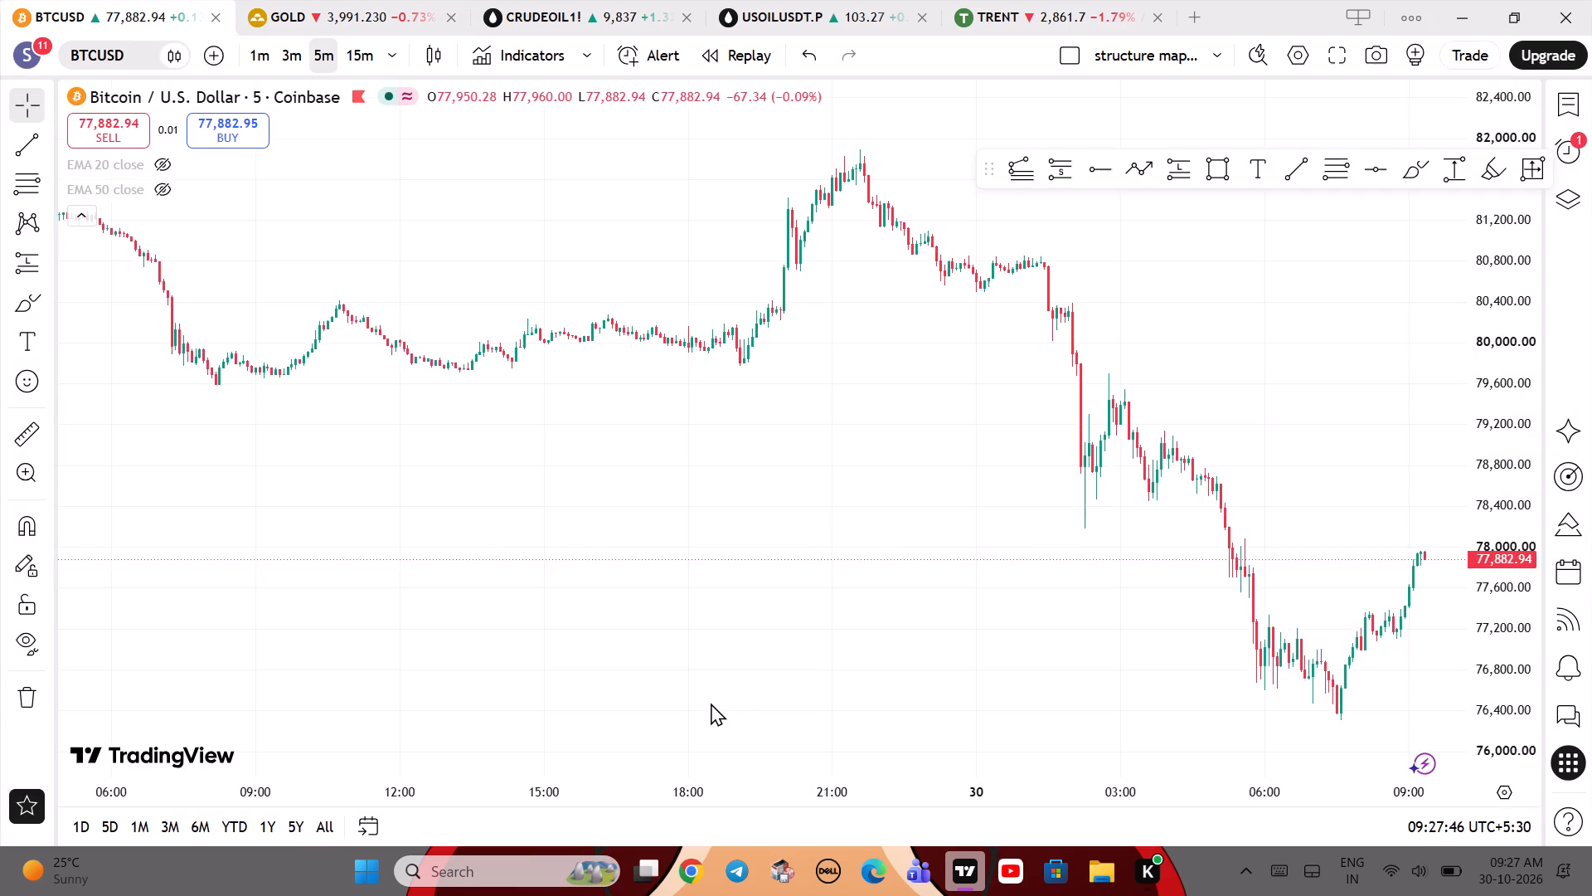
left_click_drag(889, 625, 362, 479)
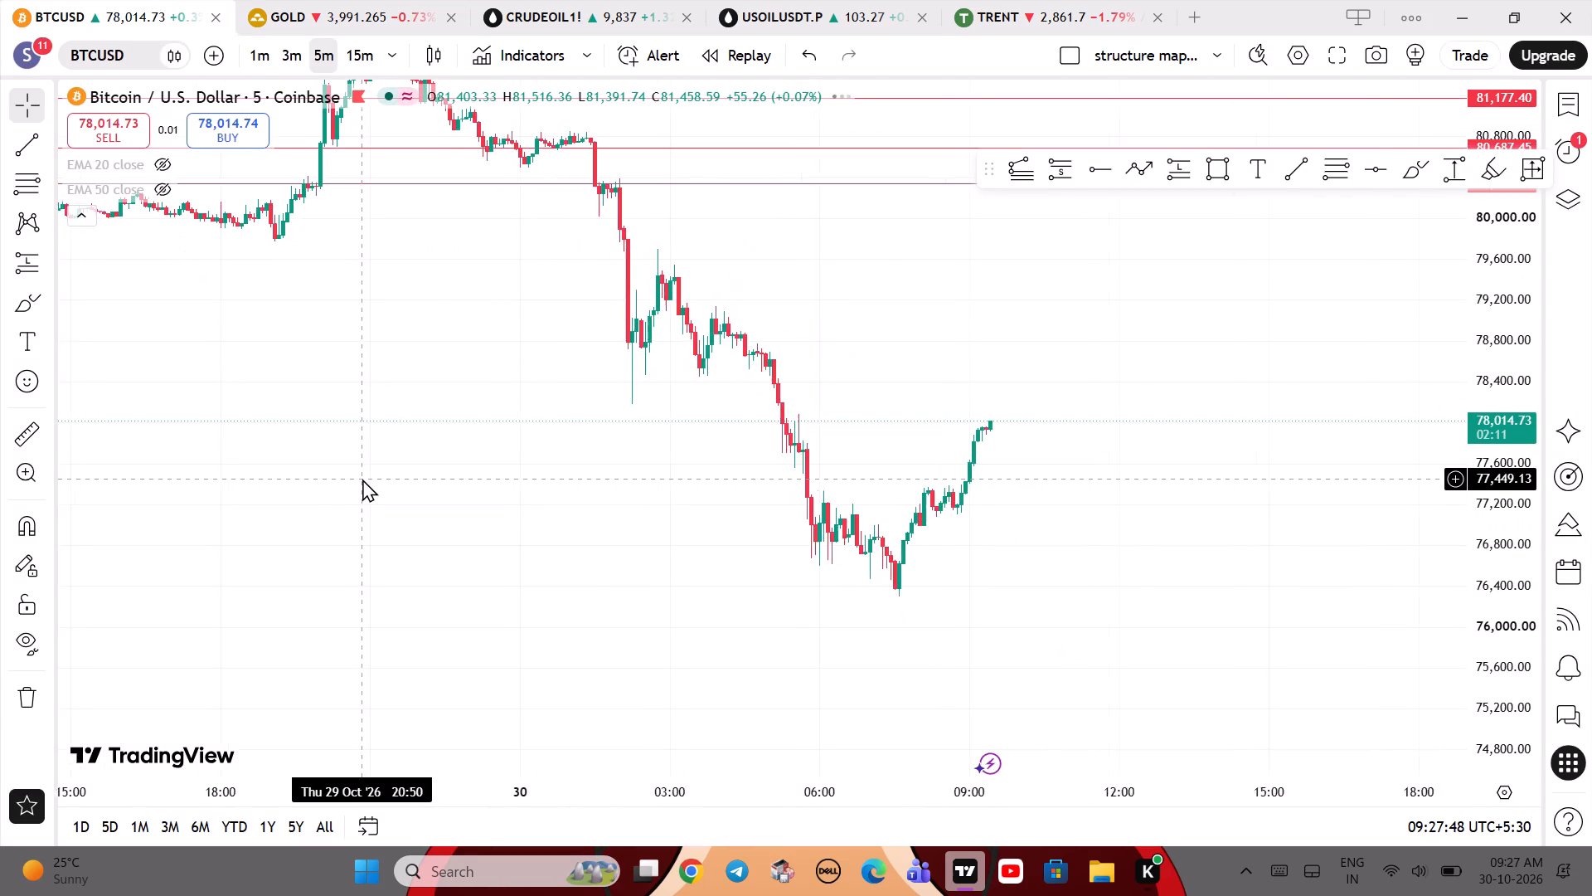
left_click_drag(690, 485, 503, 486)
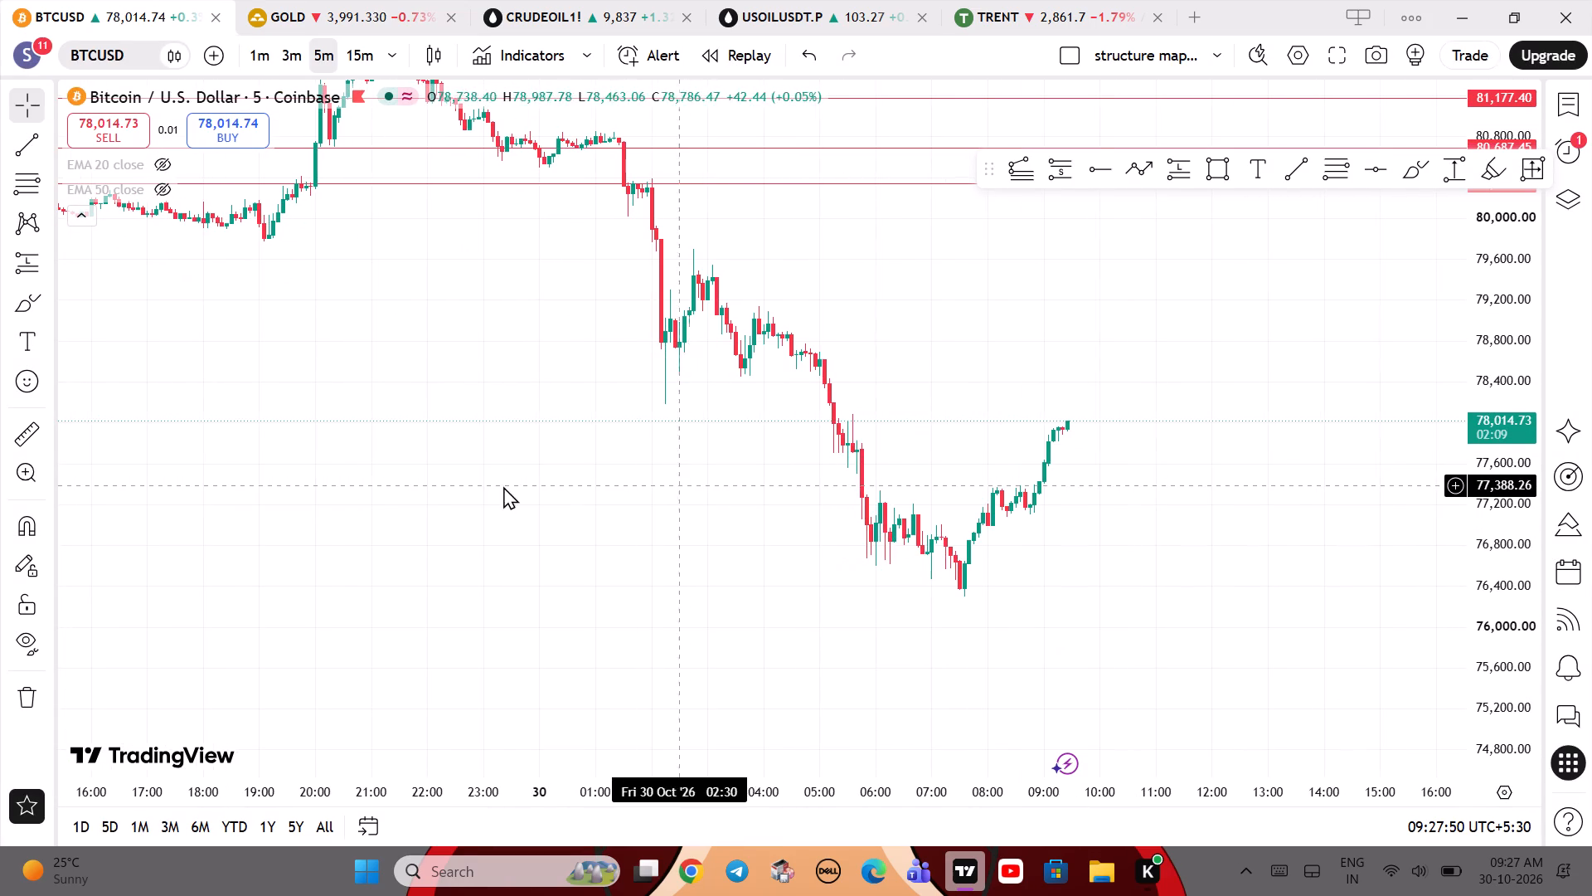
left_click_drag(503, 486, 225, 480)
left_click_drag(555, 551, 424, 530)
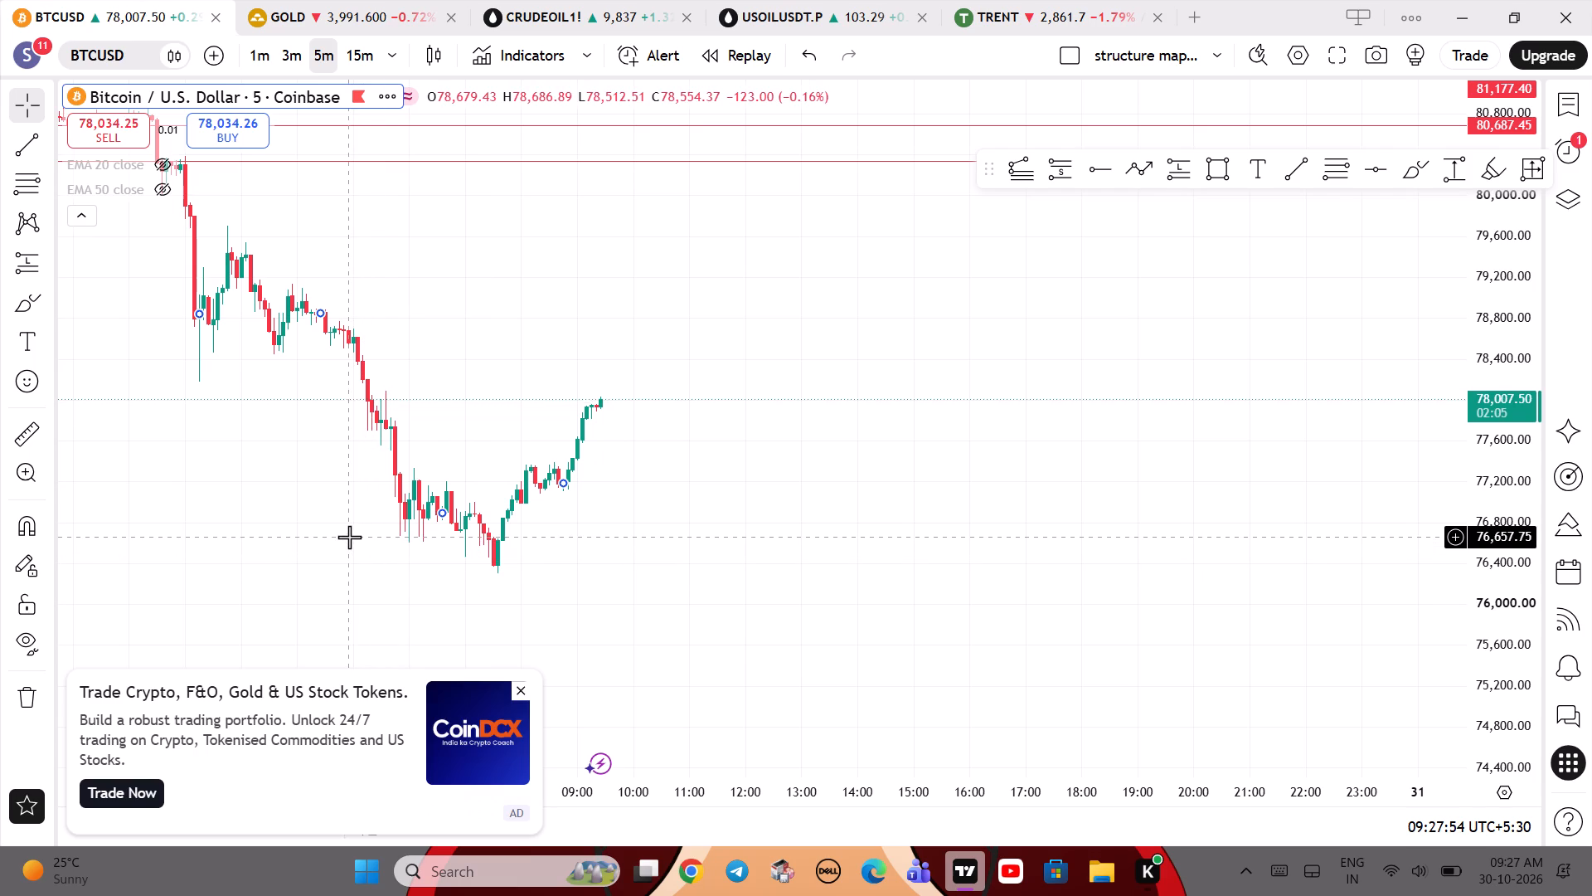
left_click(515, 690)
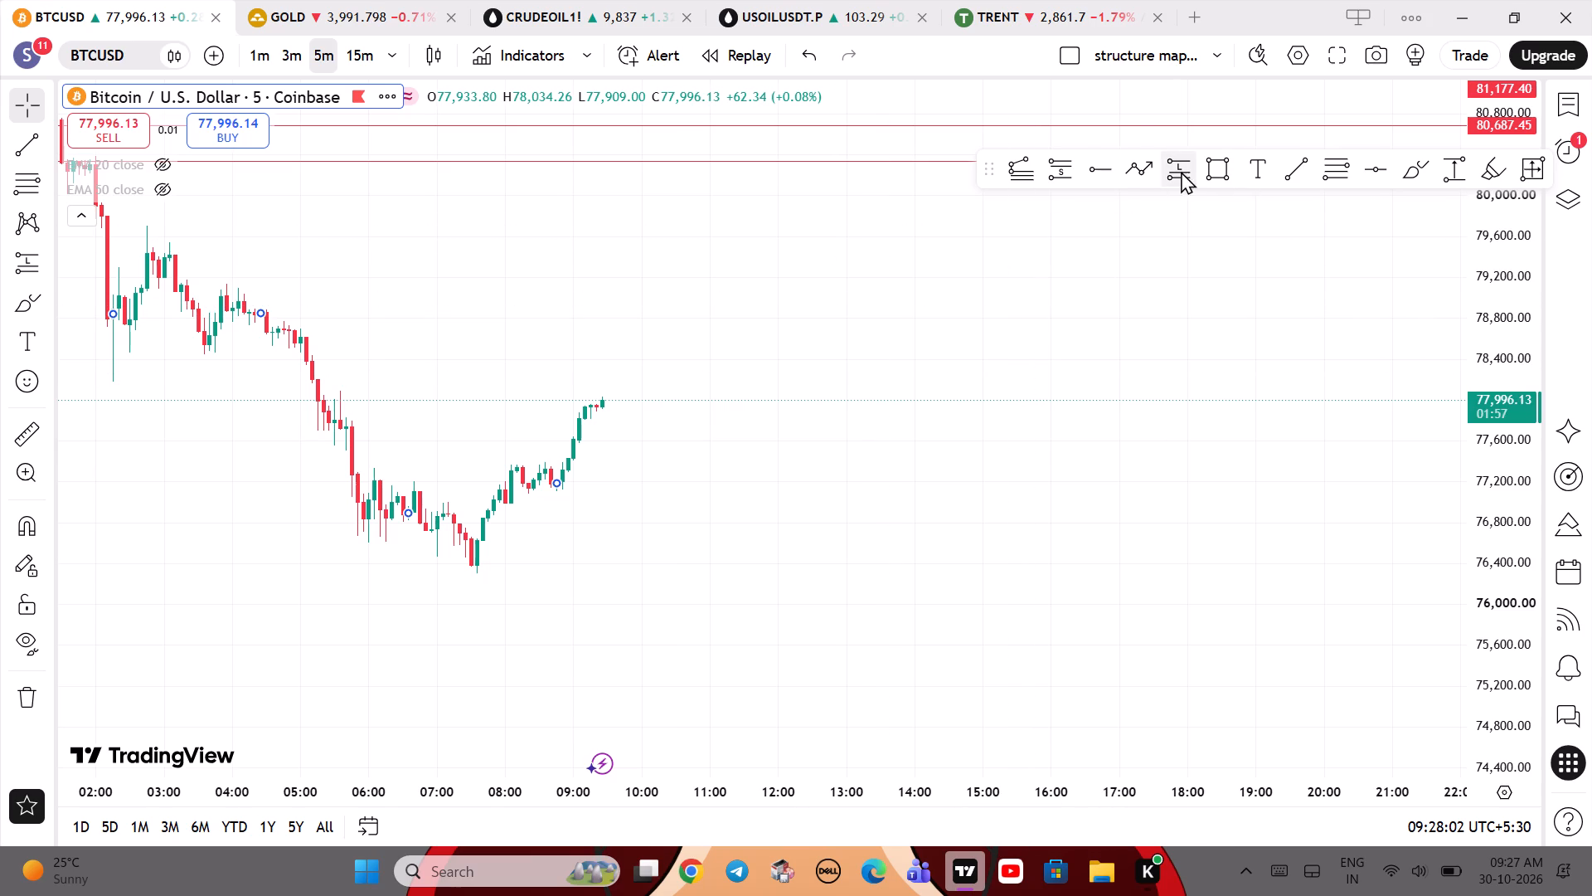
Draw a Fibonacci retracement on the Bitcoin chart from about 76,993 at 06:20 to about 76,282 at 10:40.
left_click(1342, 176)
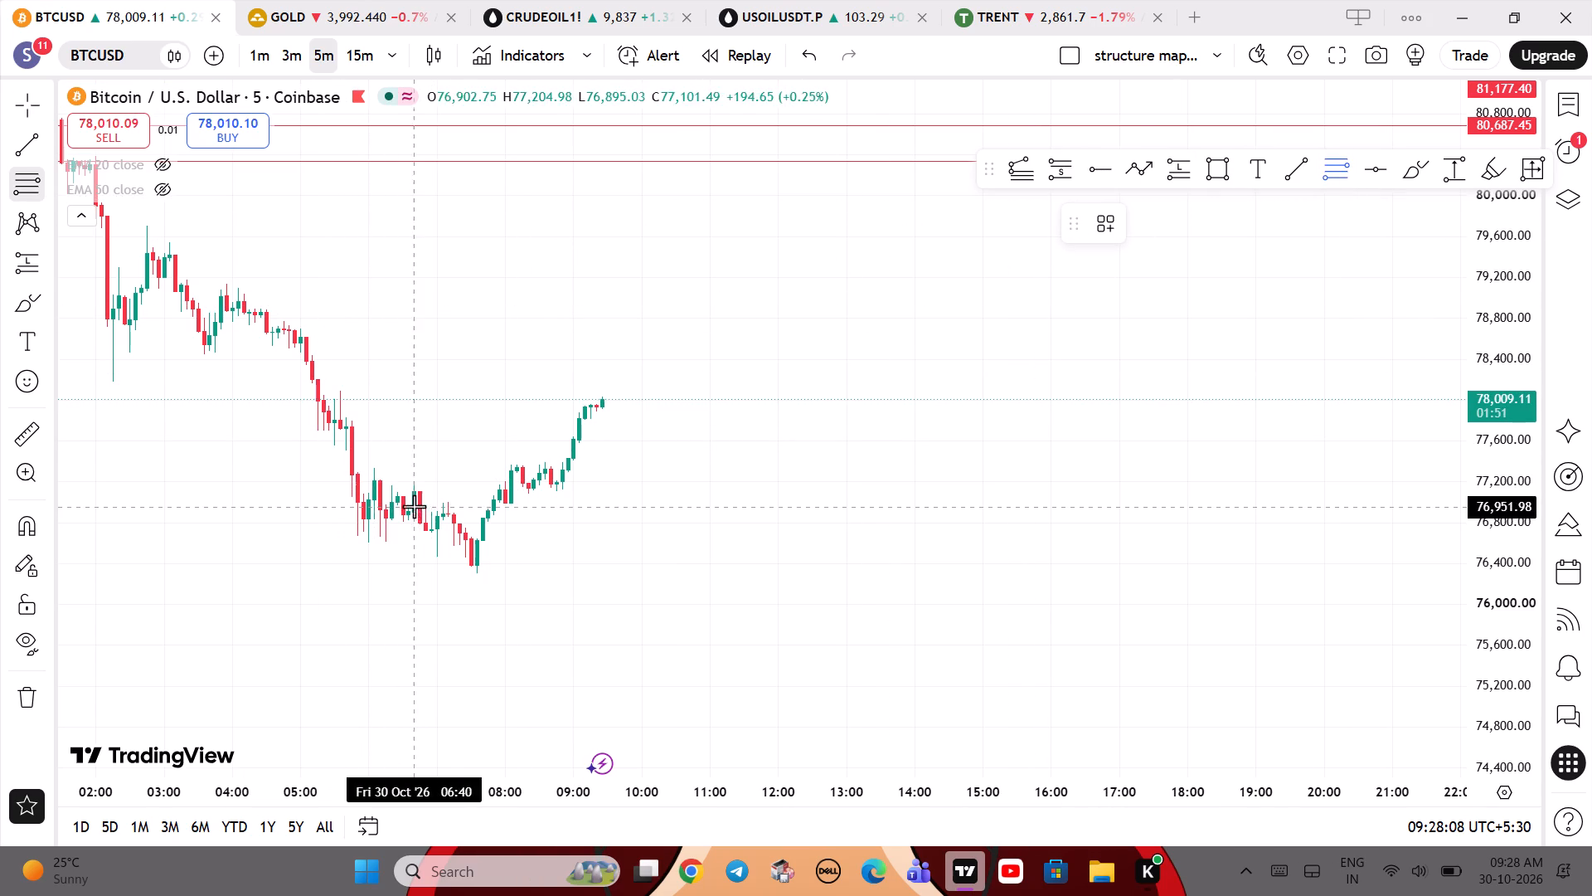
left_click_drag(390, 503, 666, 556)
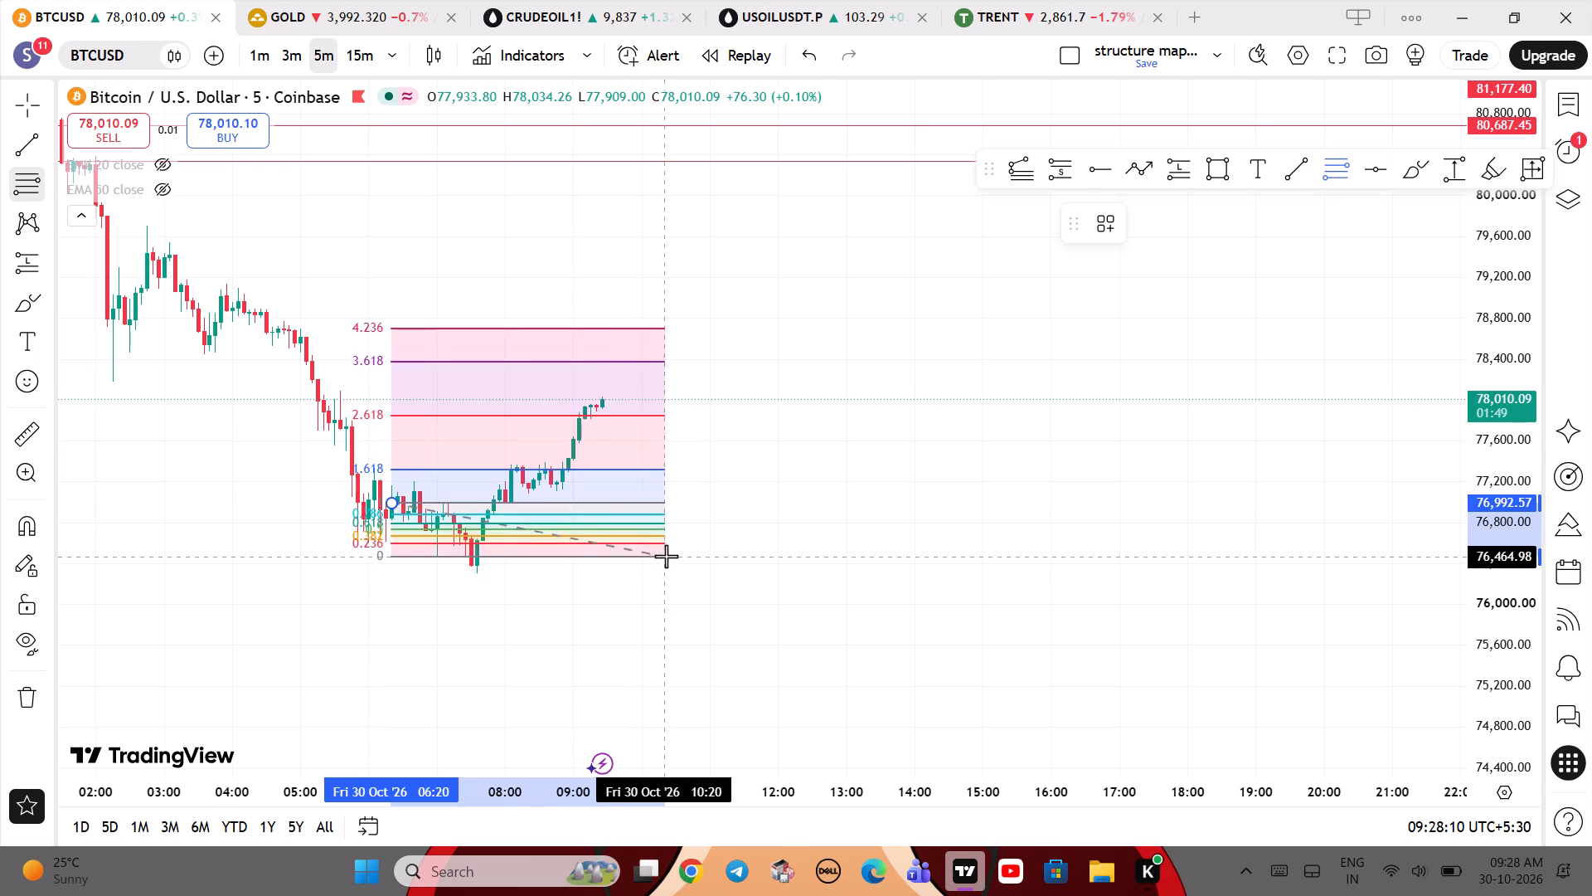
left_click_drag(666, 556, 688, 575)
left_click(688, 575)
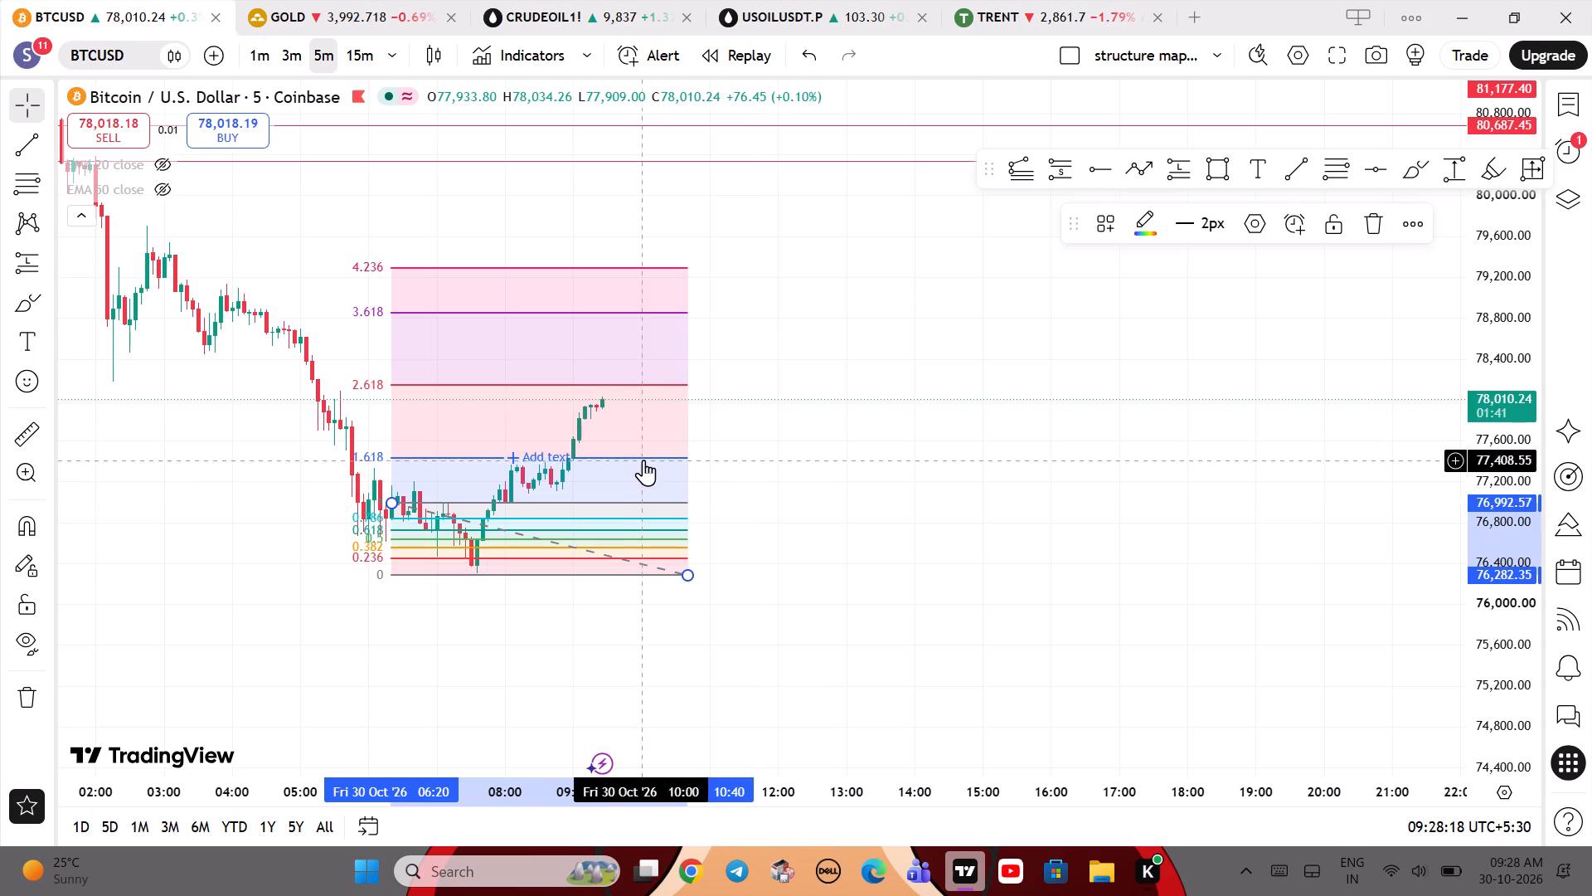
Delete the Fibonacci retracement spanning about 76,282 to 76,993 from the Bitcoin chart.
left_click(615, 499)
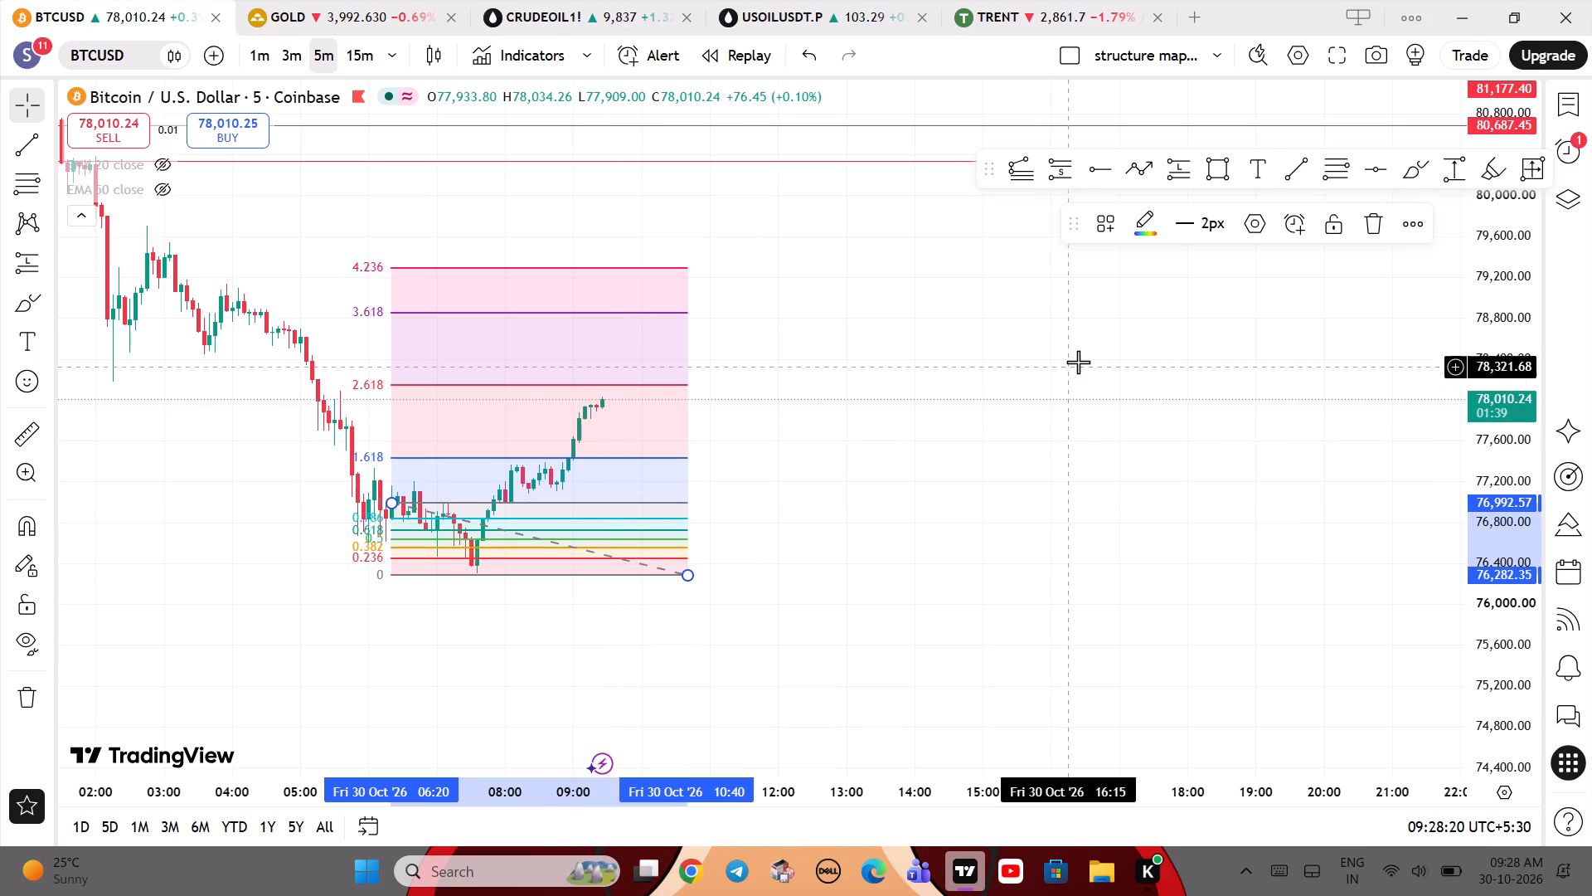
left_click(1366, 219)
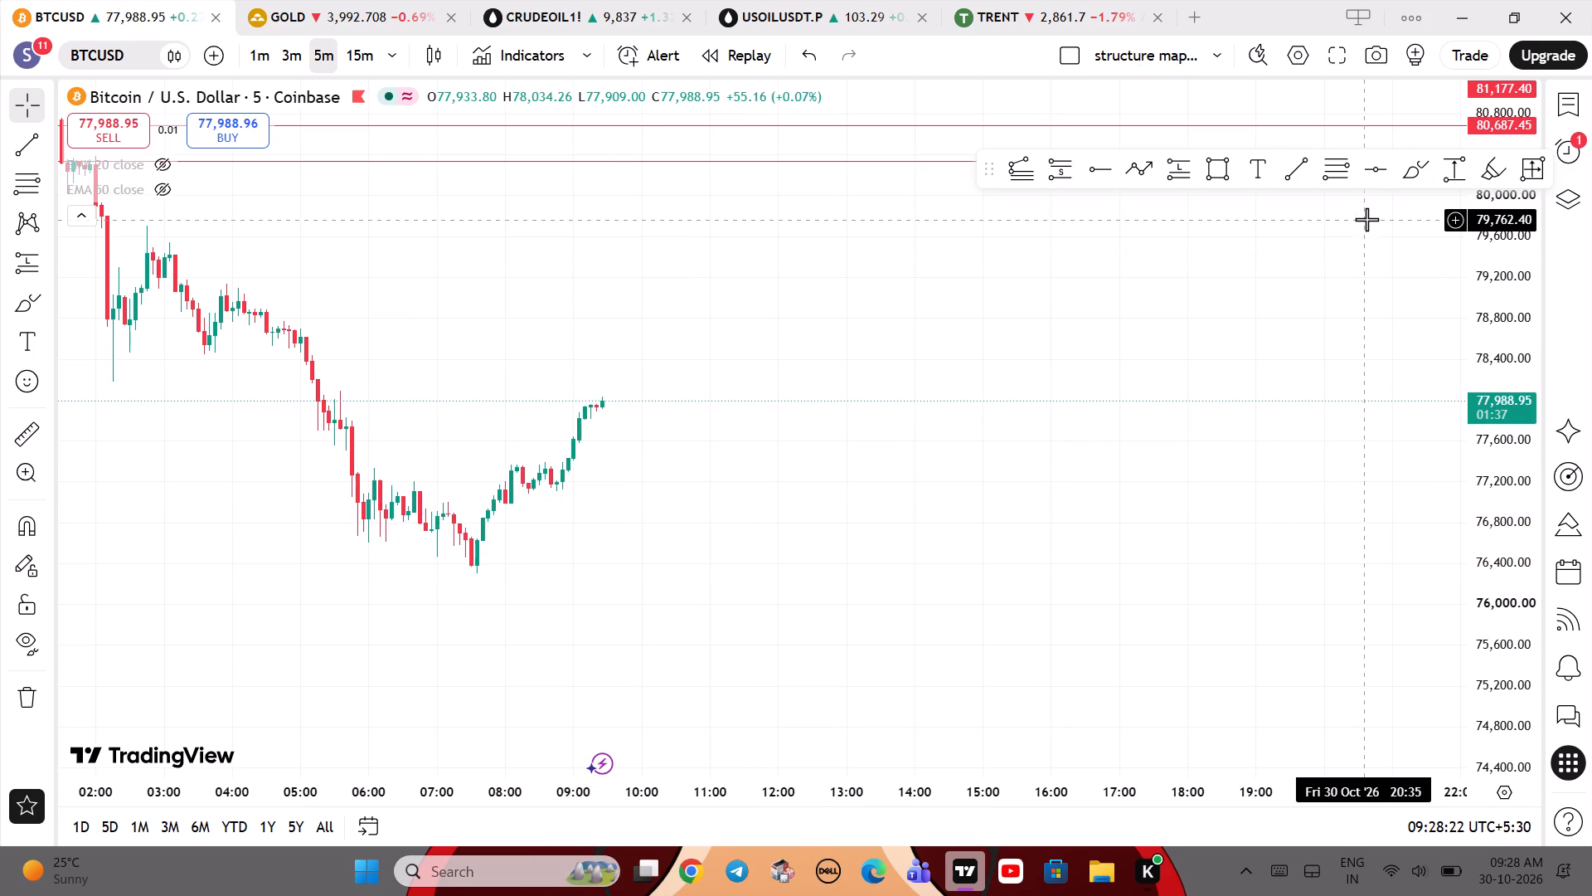
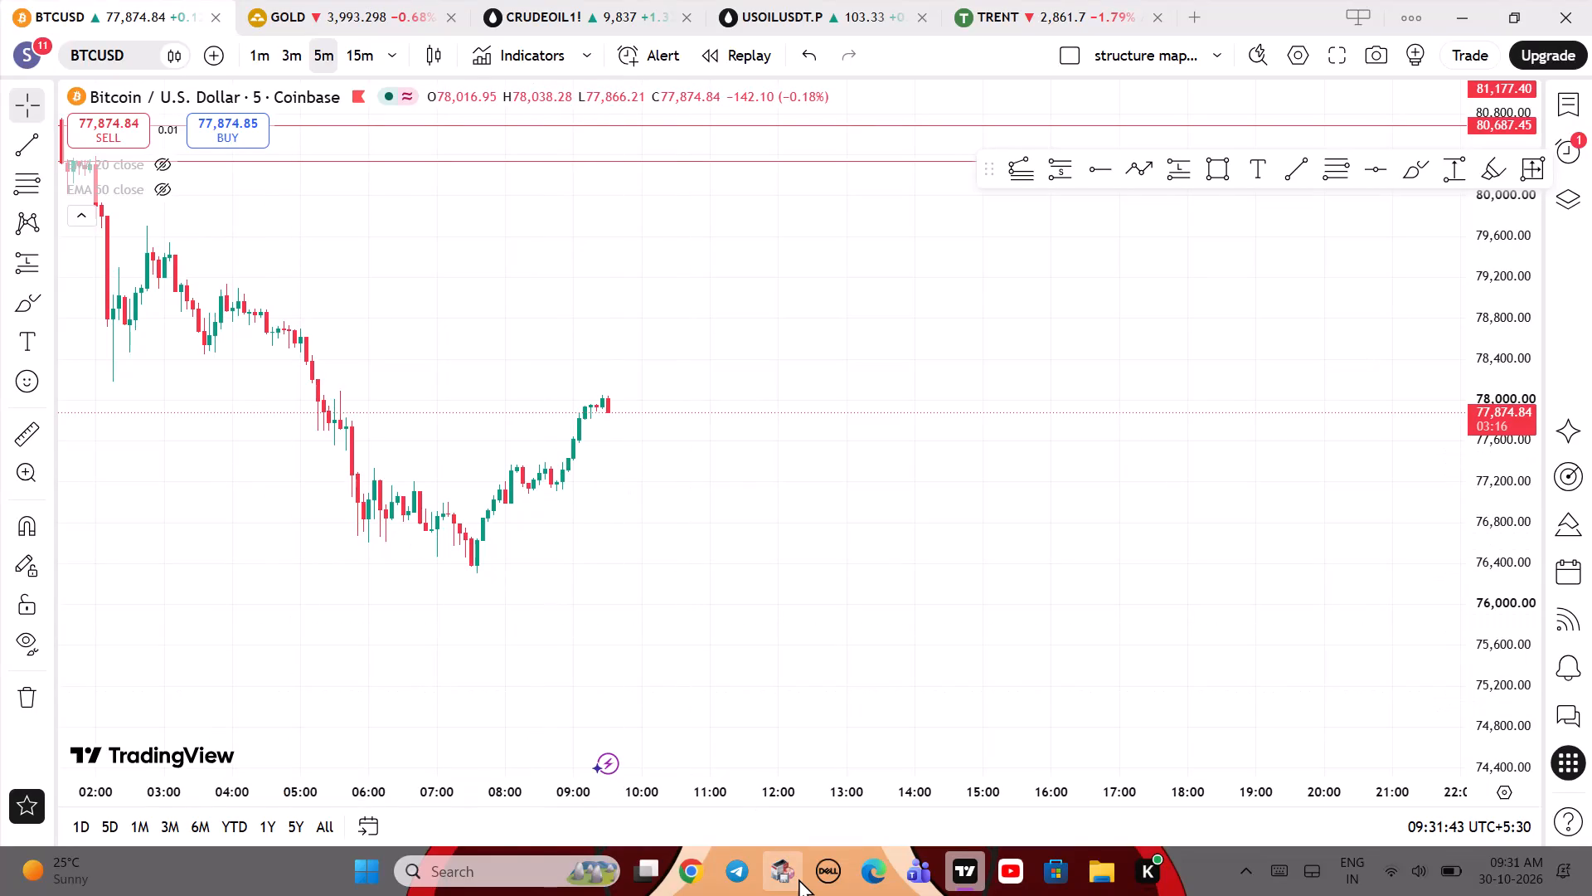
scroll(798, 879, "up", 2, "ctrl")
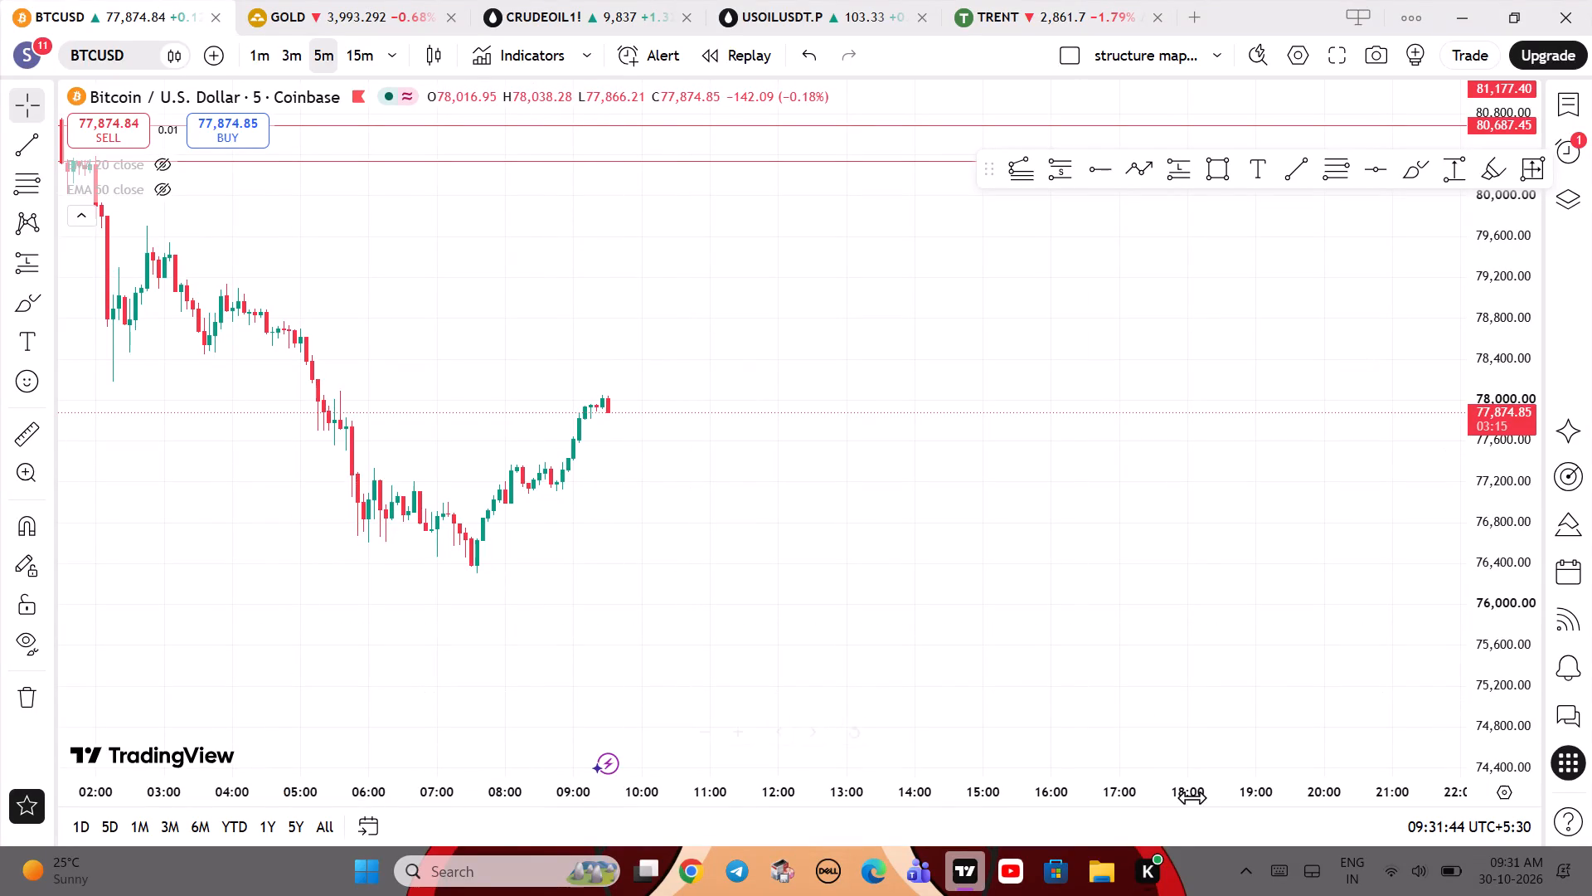
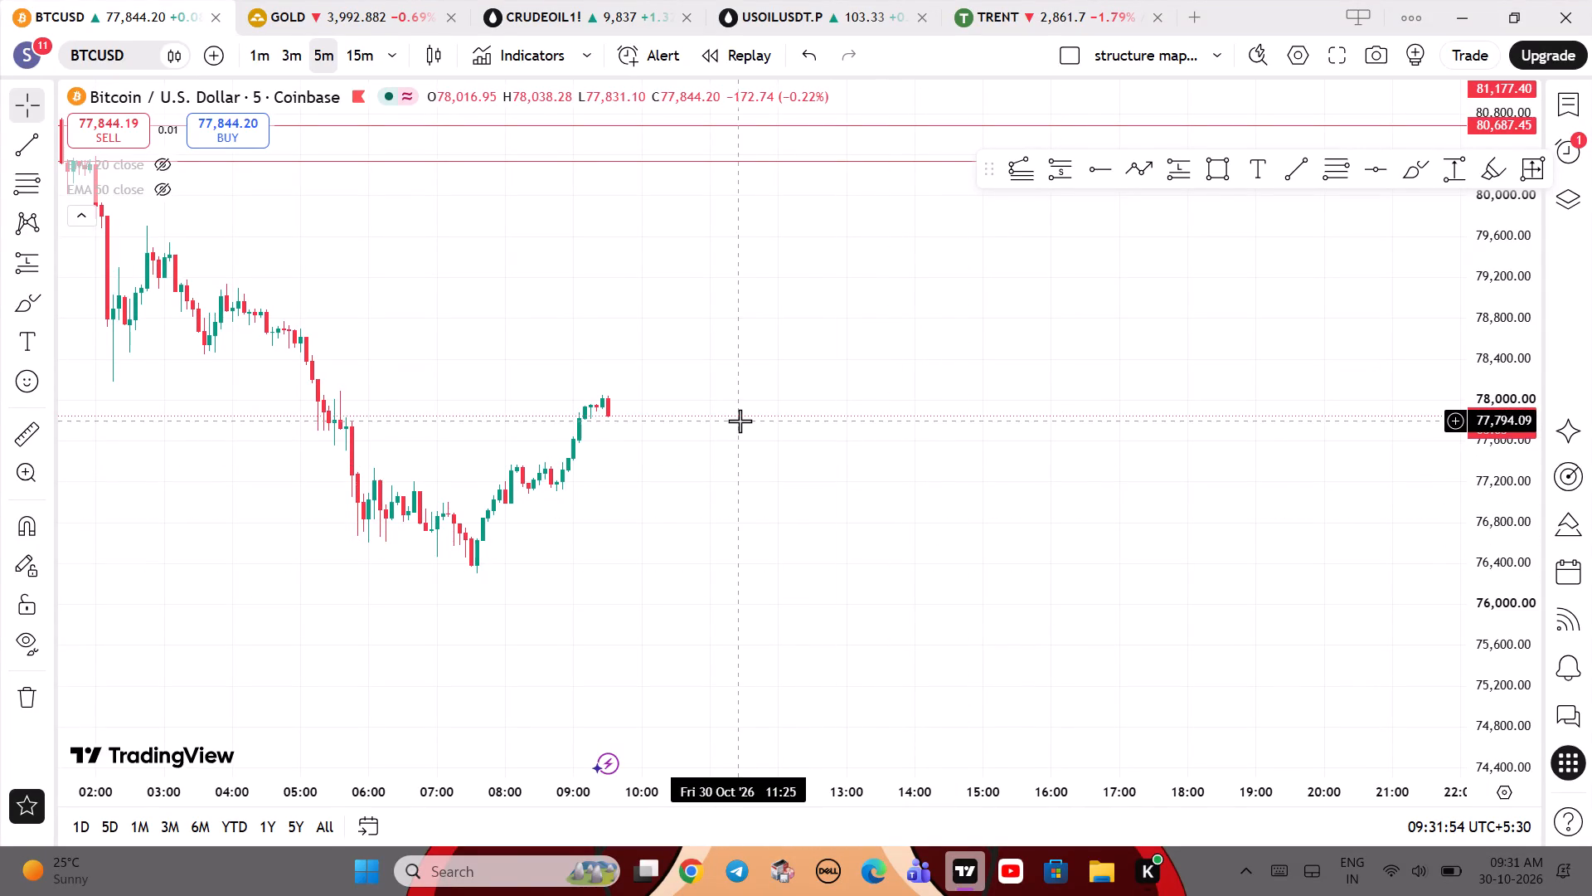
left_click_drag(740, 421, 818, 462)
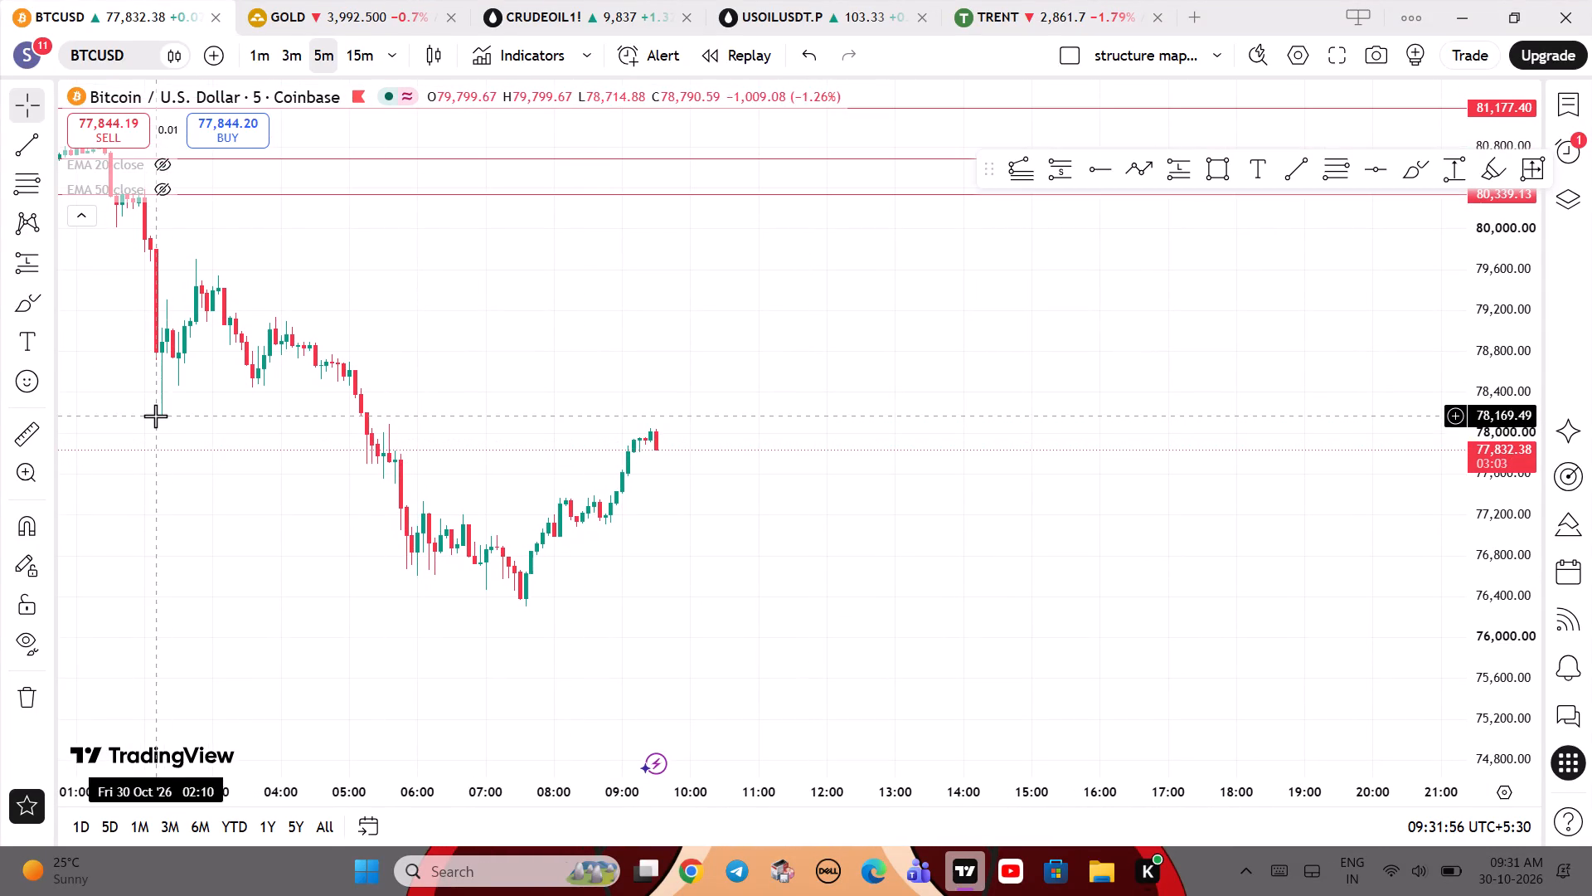
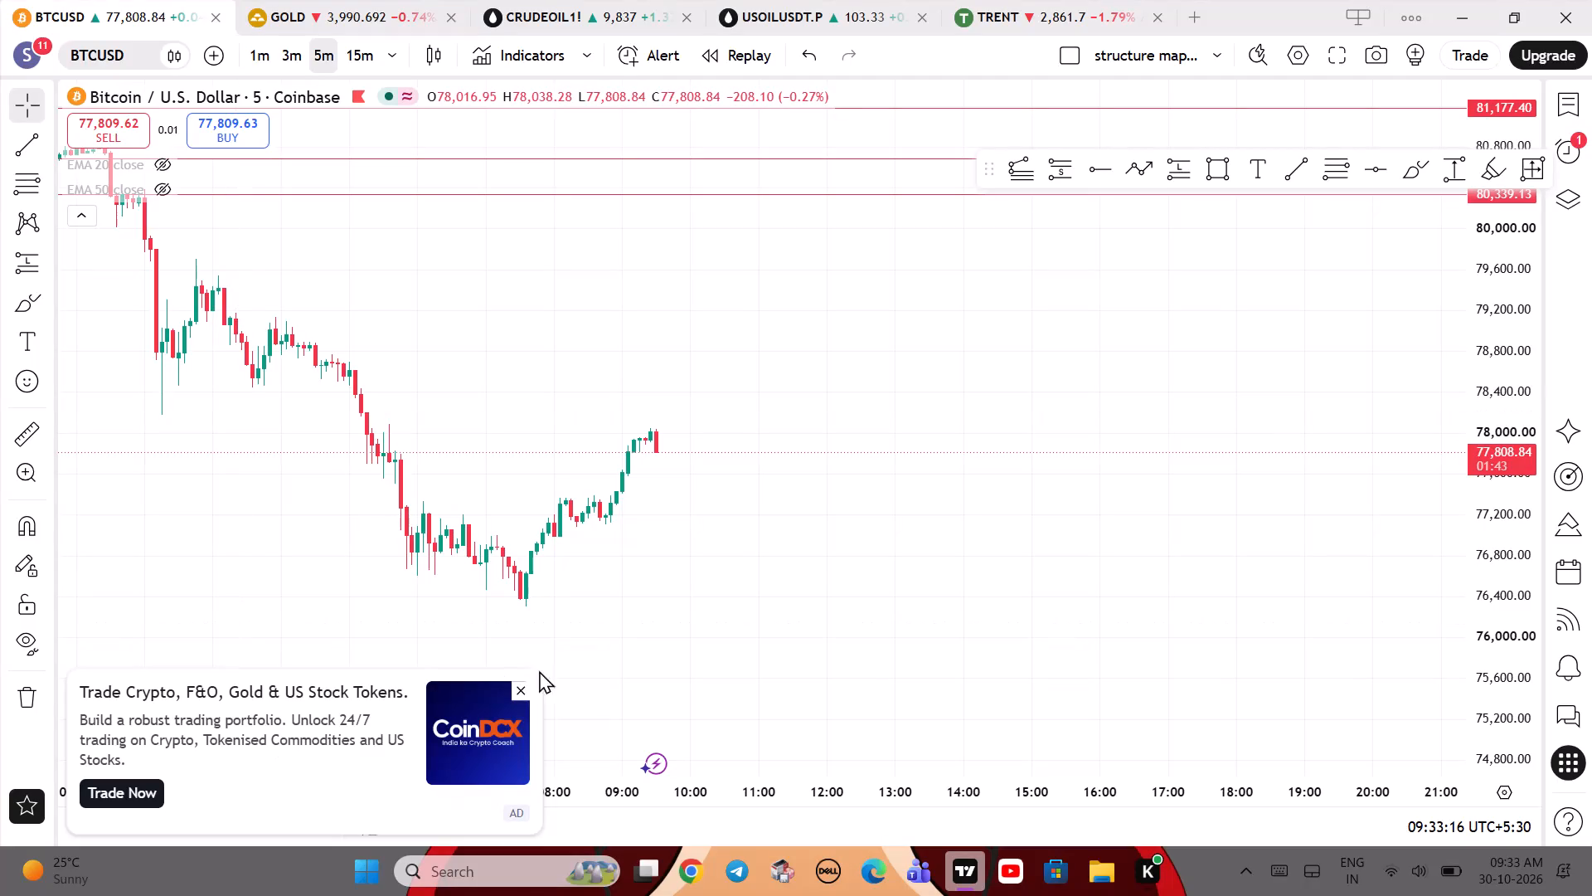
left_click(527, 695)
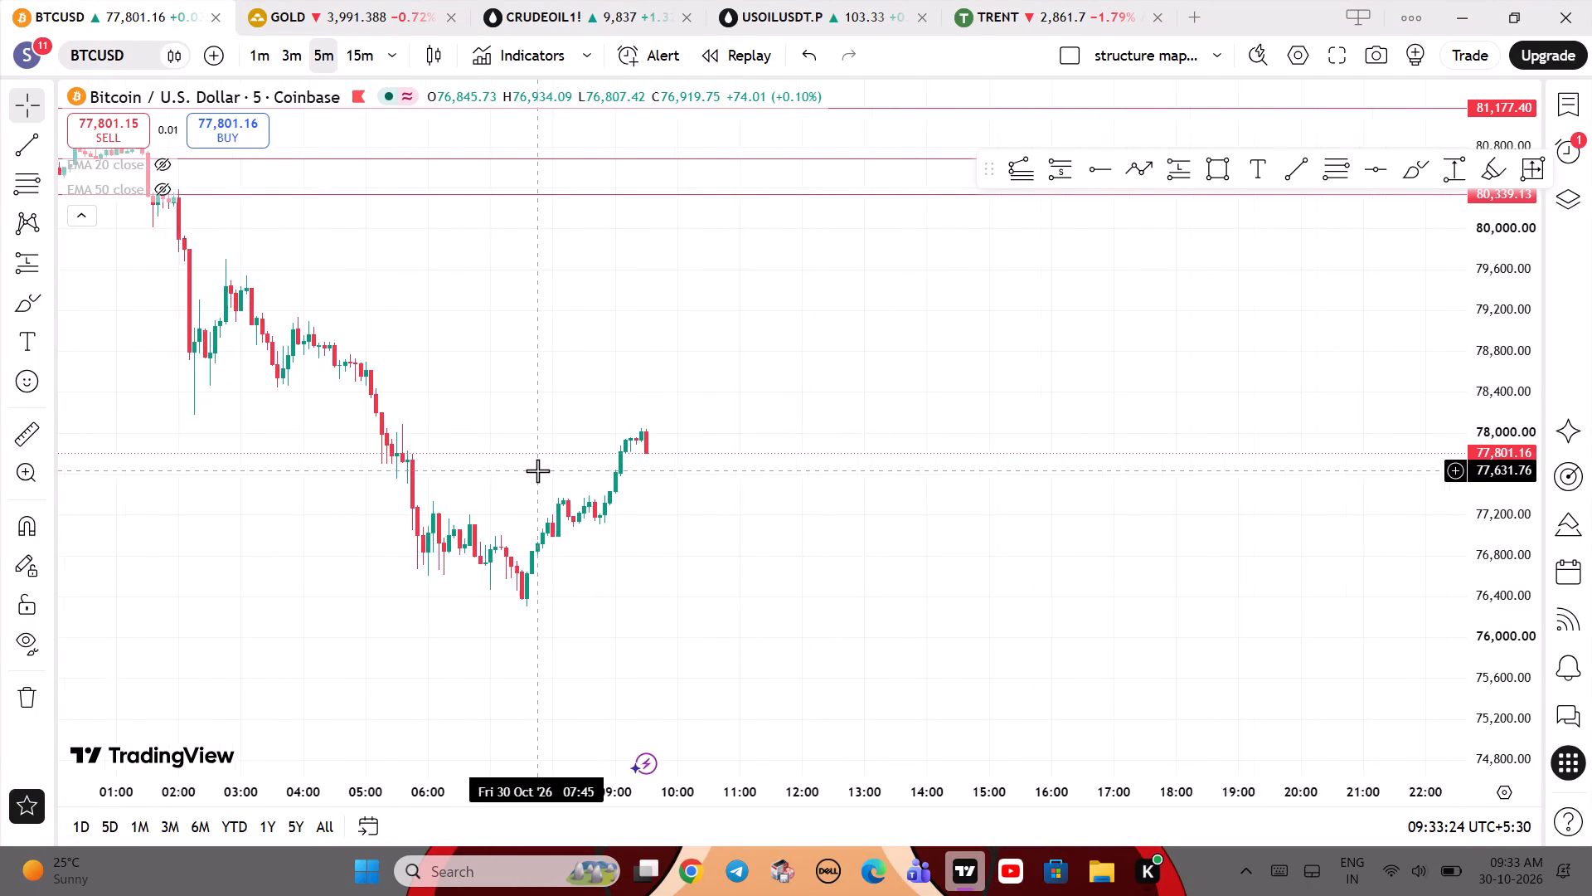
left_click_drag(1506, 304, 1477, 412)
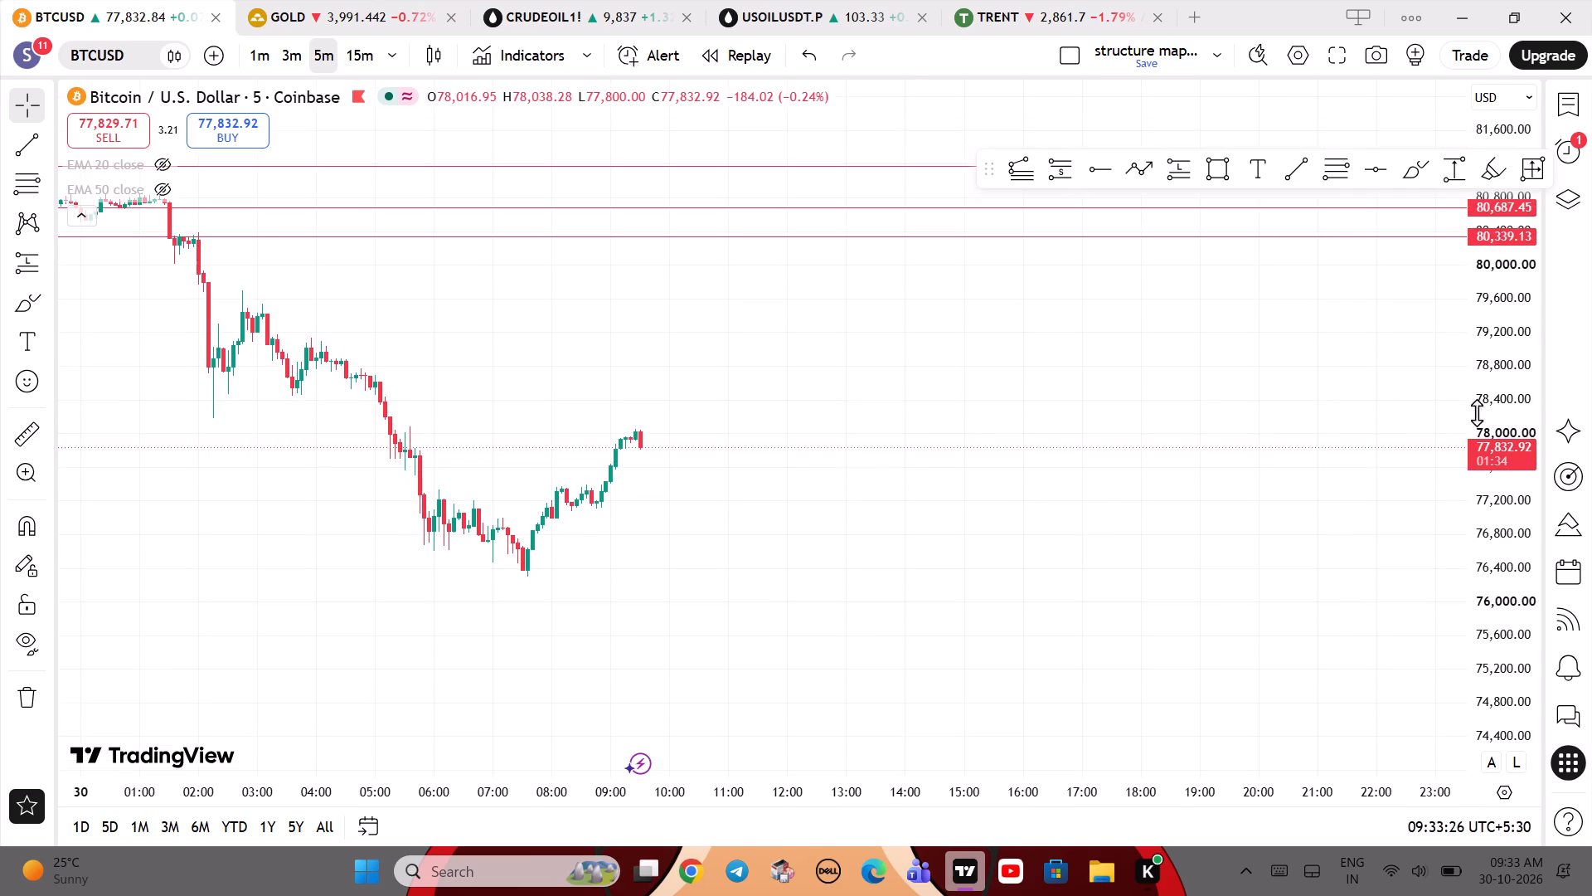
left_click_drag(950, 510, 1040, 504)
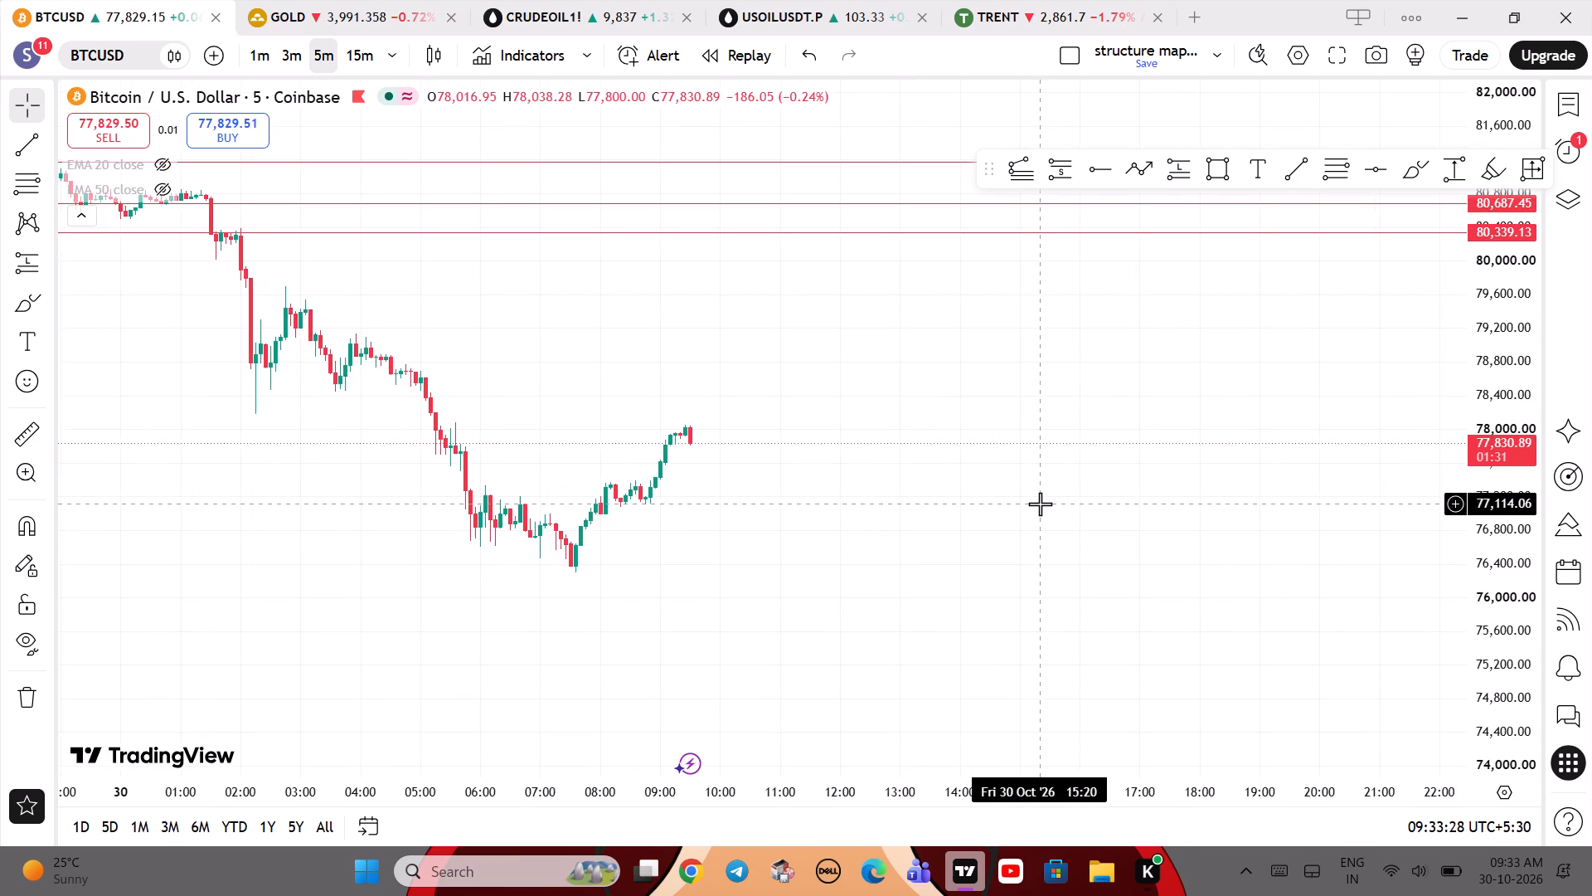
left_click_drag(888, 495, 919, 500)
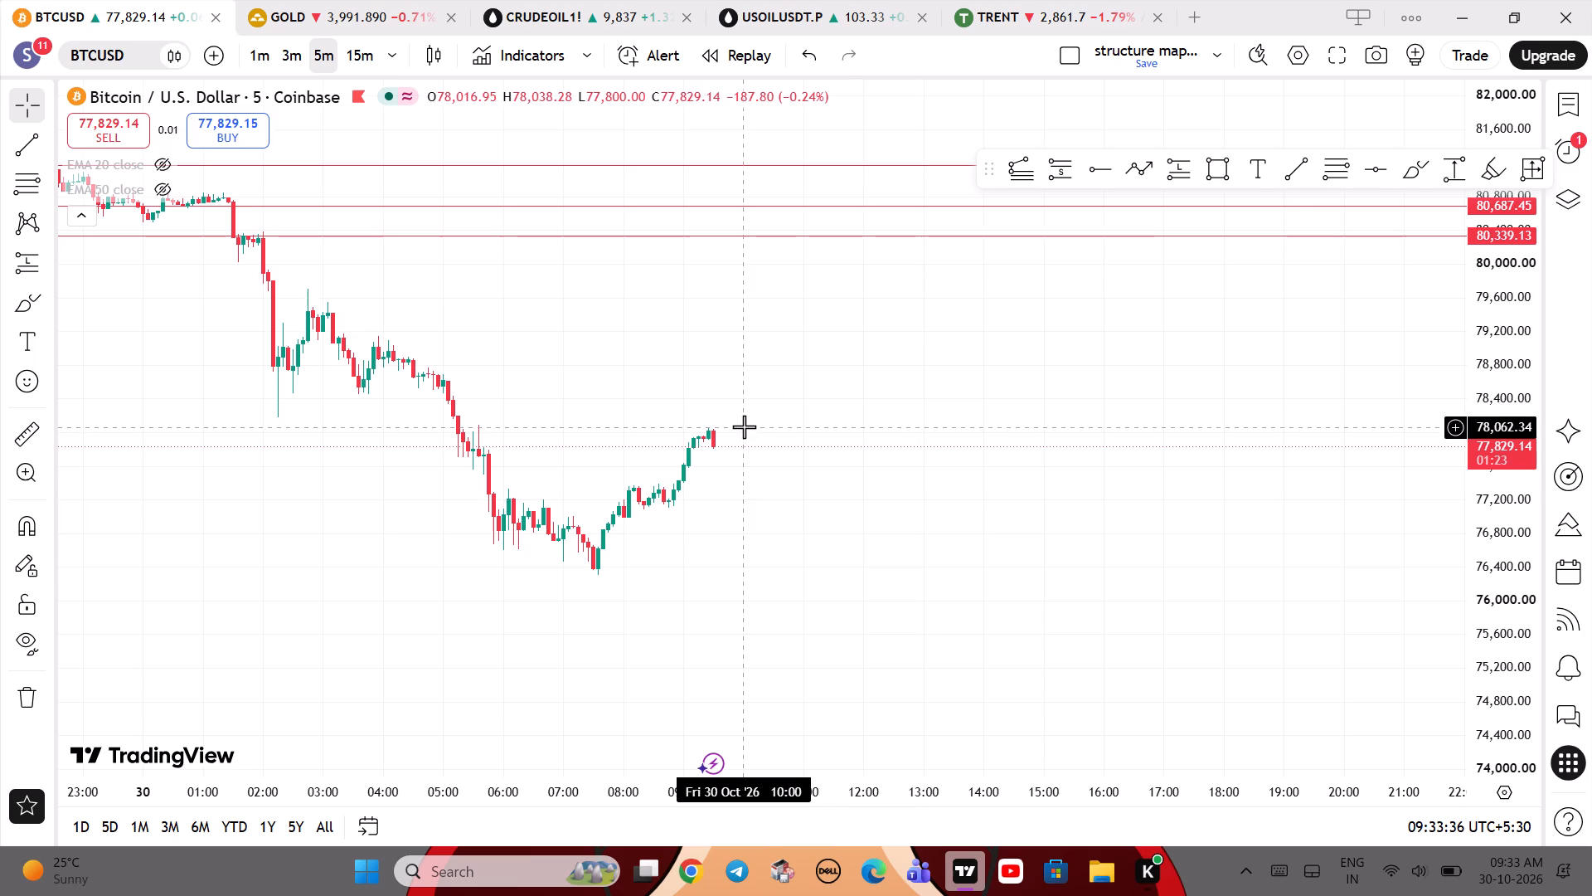
On the gold chart, switch to the 1-minute timeframe and extend the 08:59 short position's end time to about 09:50.
left_click(386, 0)
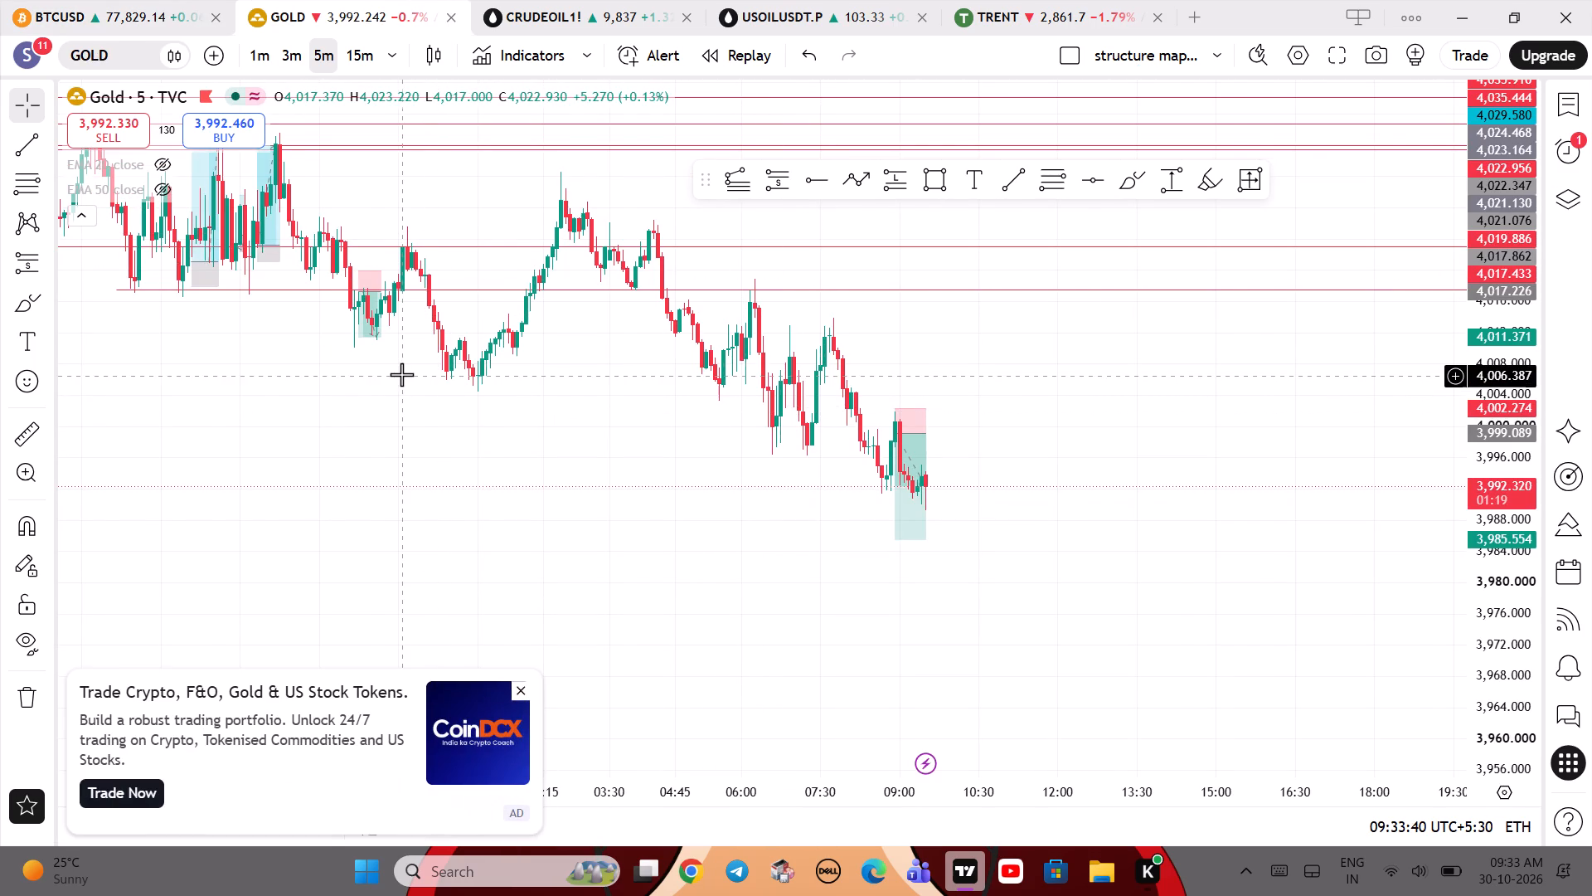
left_click_drag(661, 466, 324, 510)
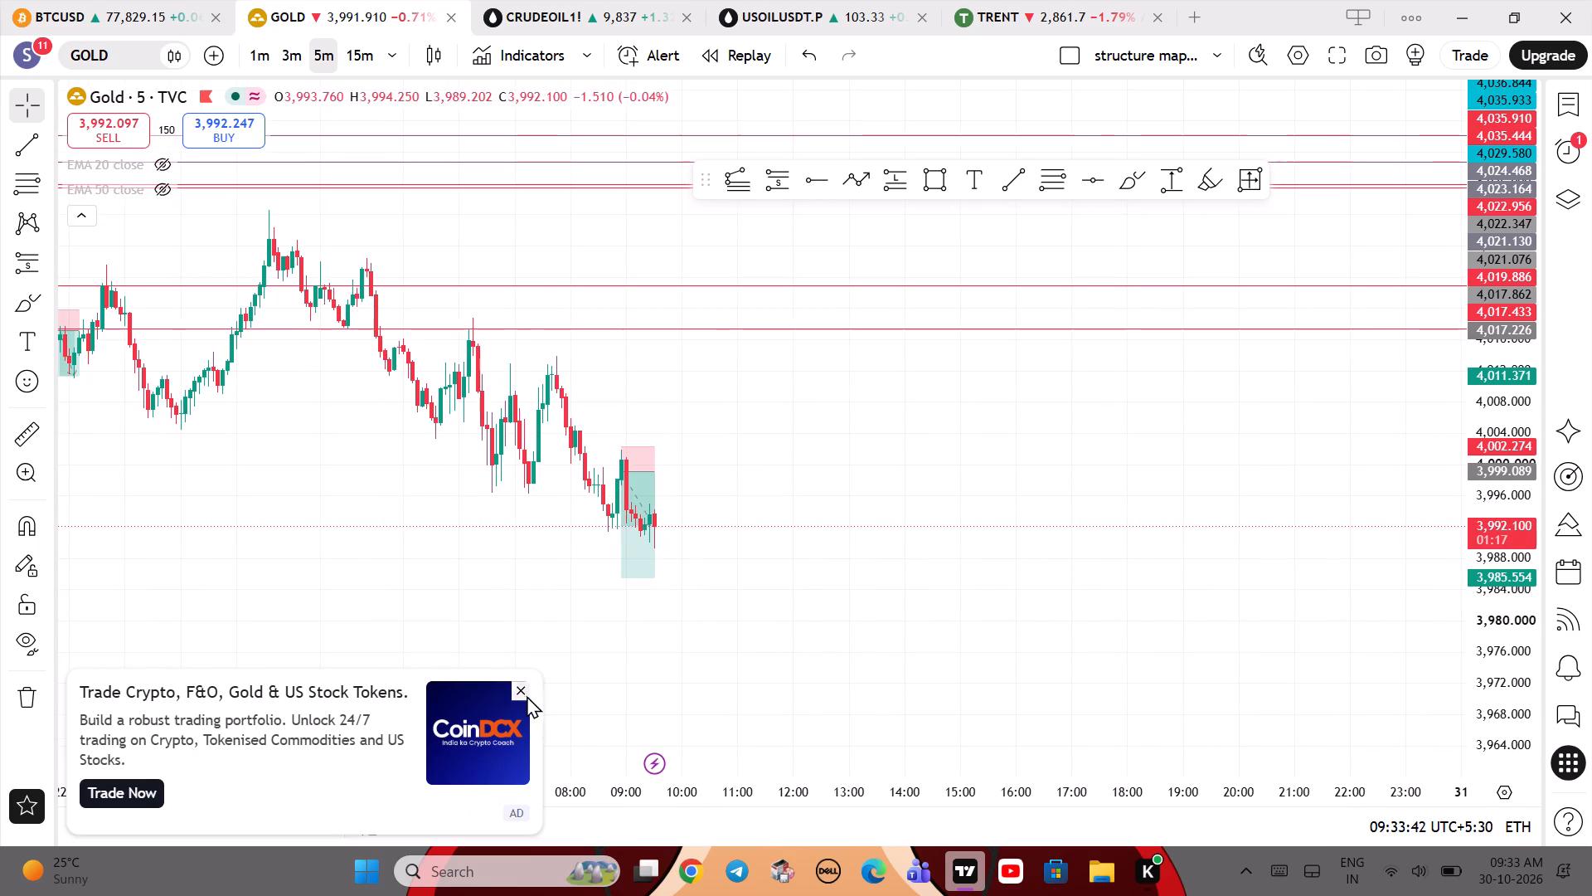
left_click(517, 690)
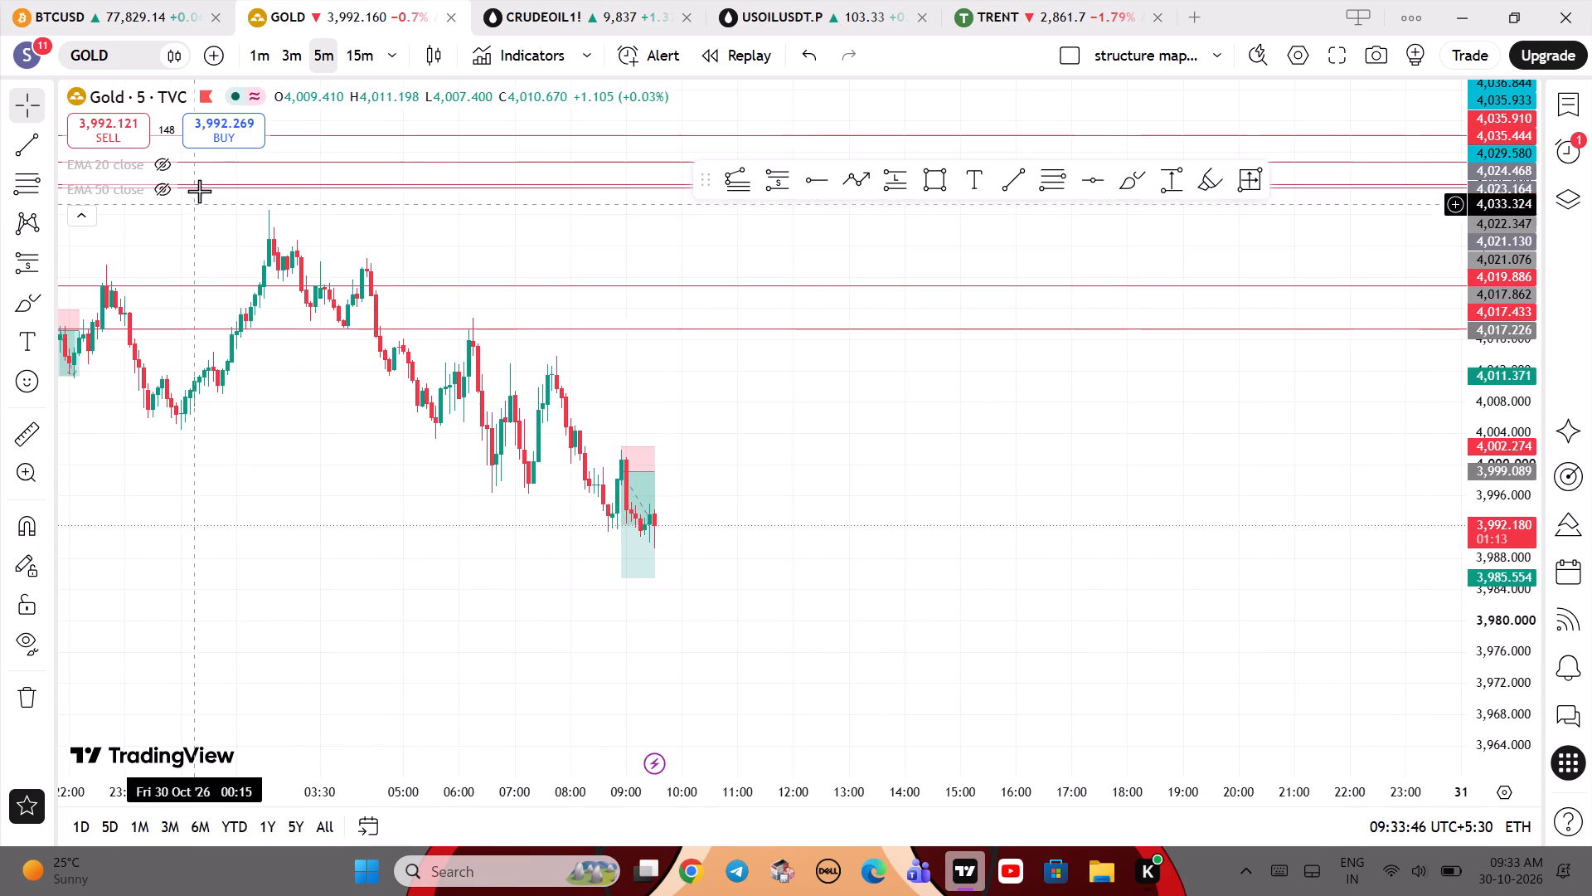
left_click(249, 56)
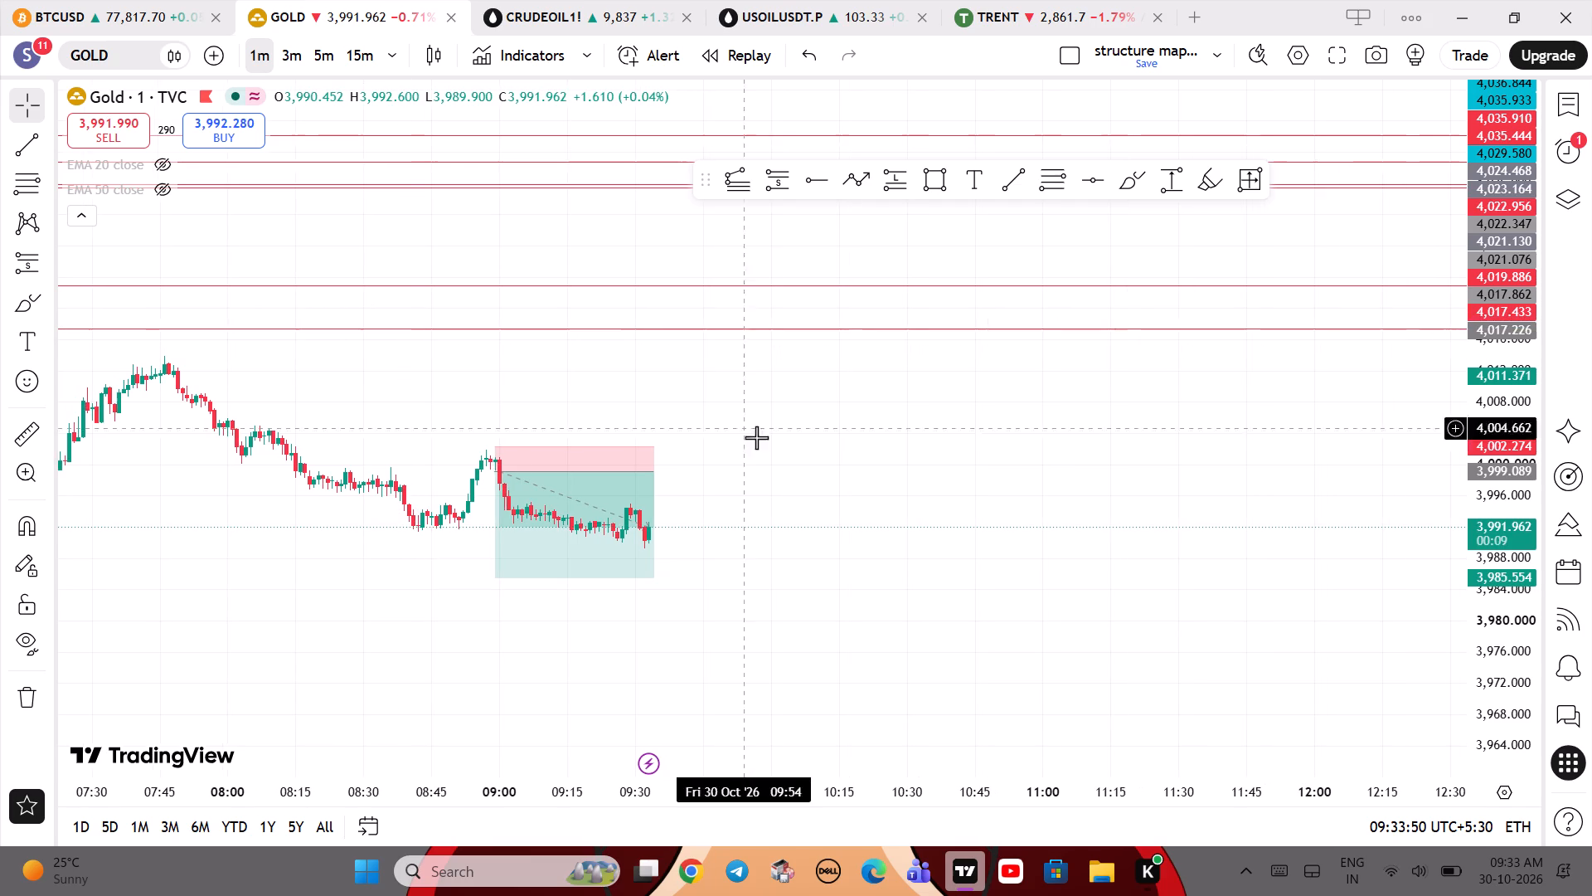
left_click_drag(653, 470, 730, 443)
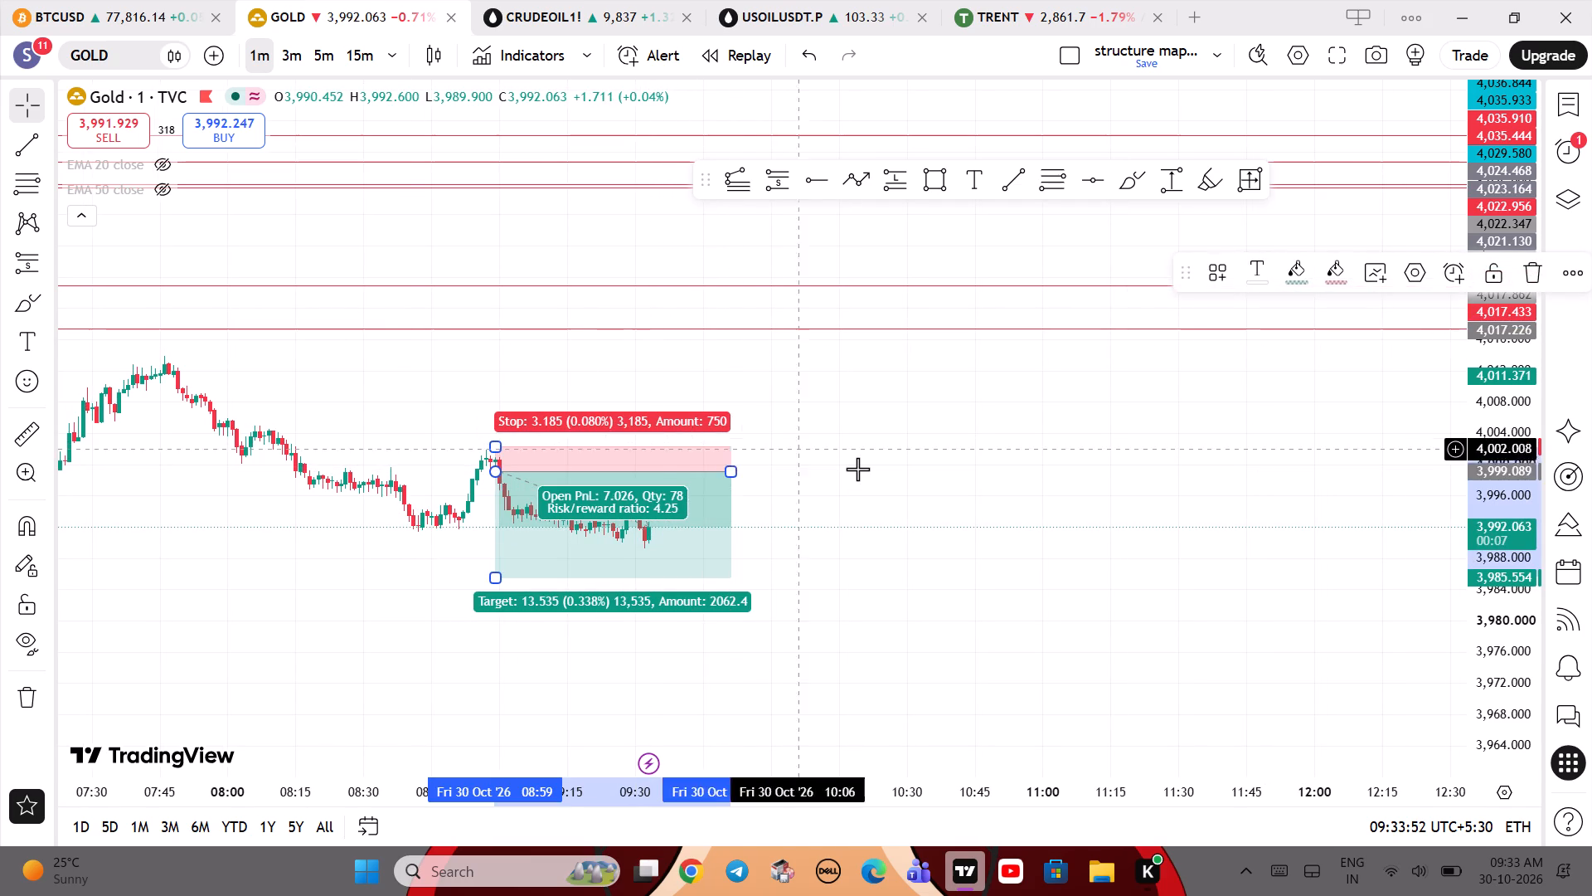
left_click(857, 469)
left_click_drag(857, 469, 800, 481)
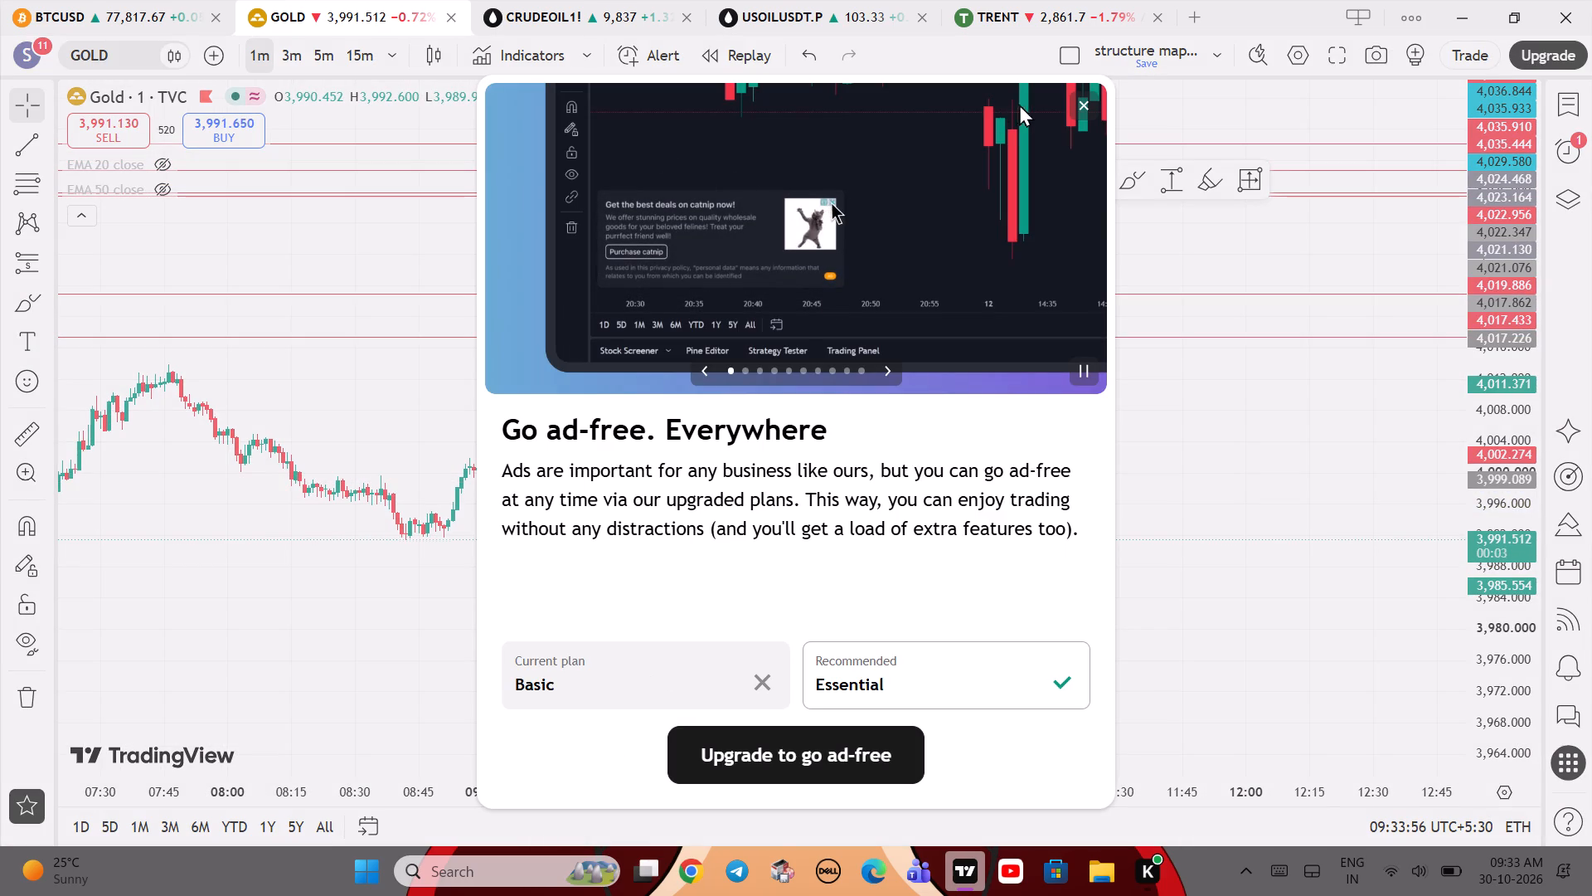
left_click(1080, 100)
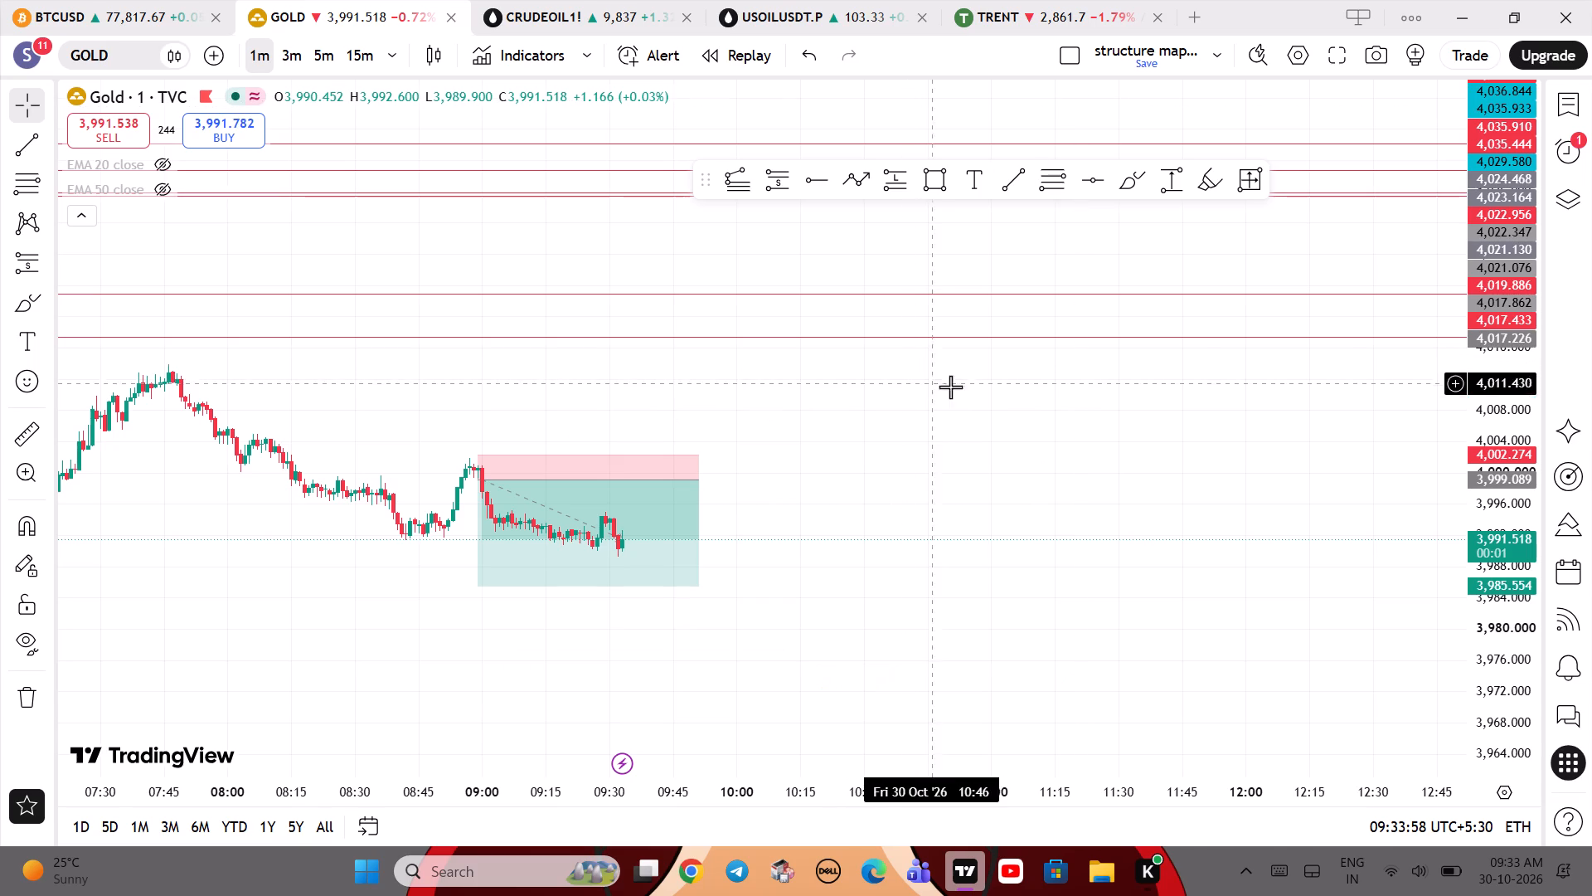
Examine gold's price action around the short position, comparing the 1-minute and 5-minute timeframes.
left_click_drag(1155, 449, 1006, 444)
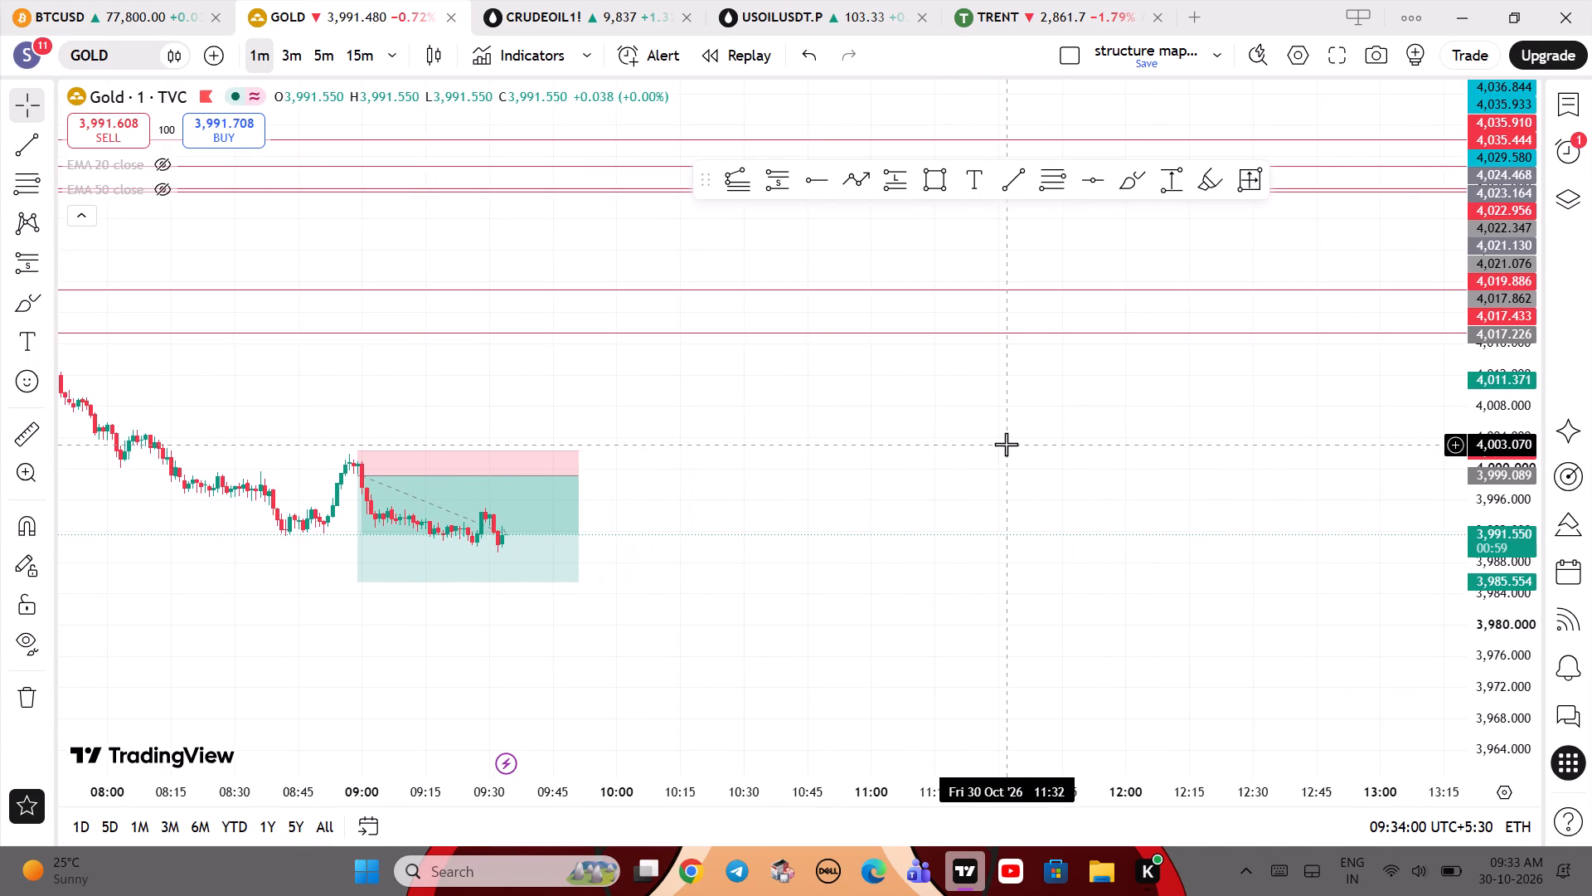
left_click_drag(917, 533, 959, 521)
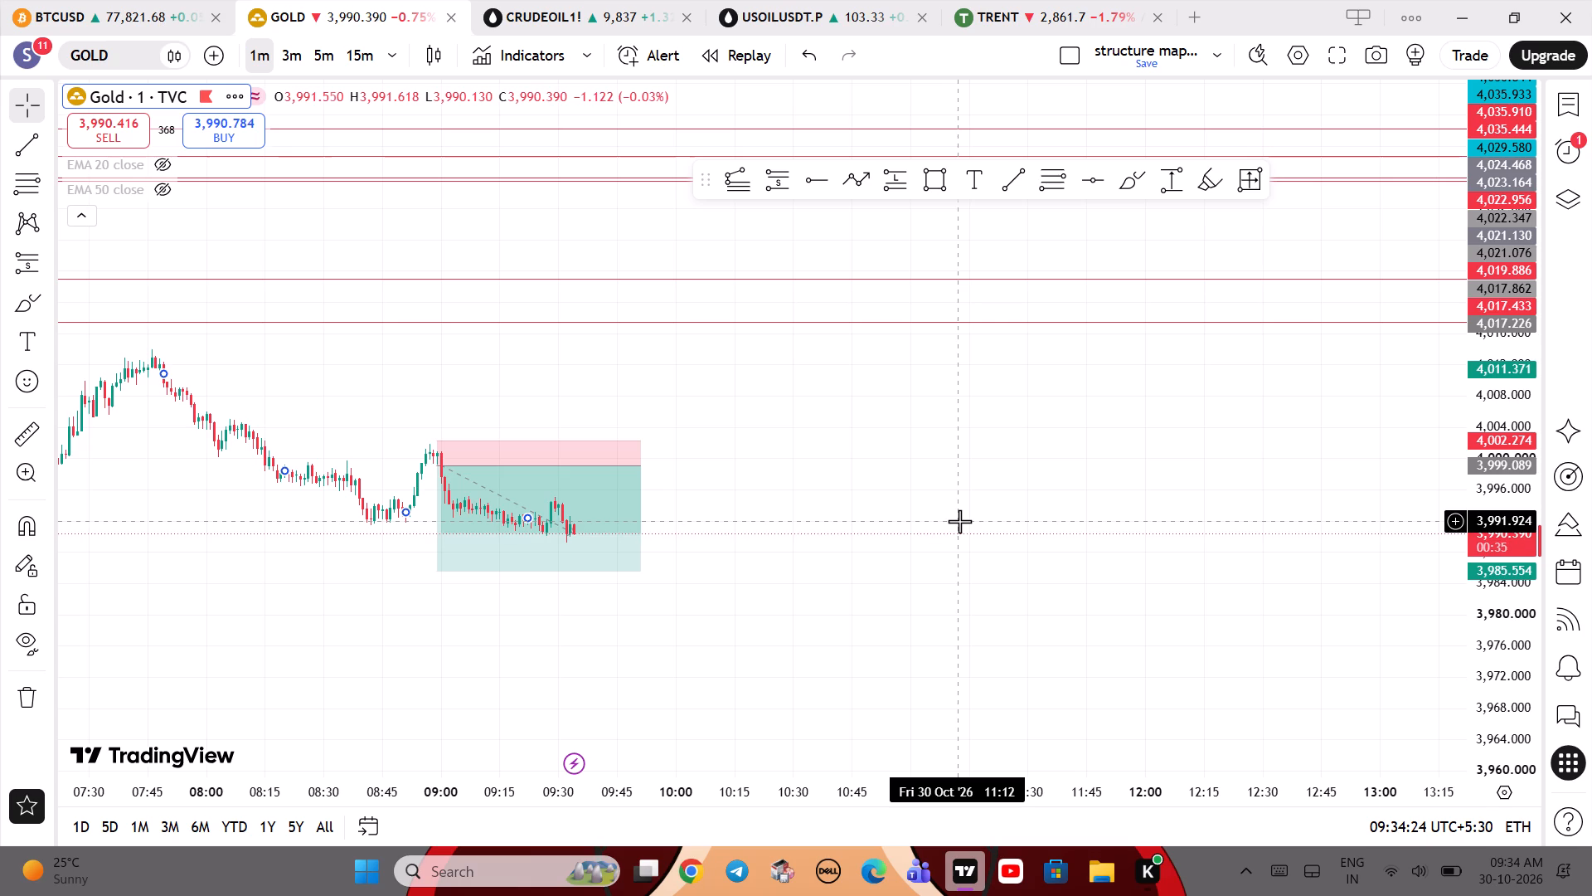
left_click_drag(790, 402, 817, 407)
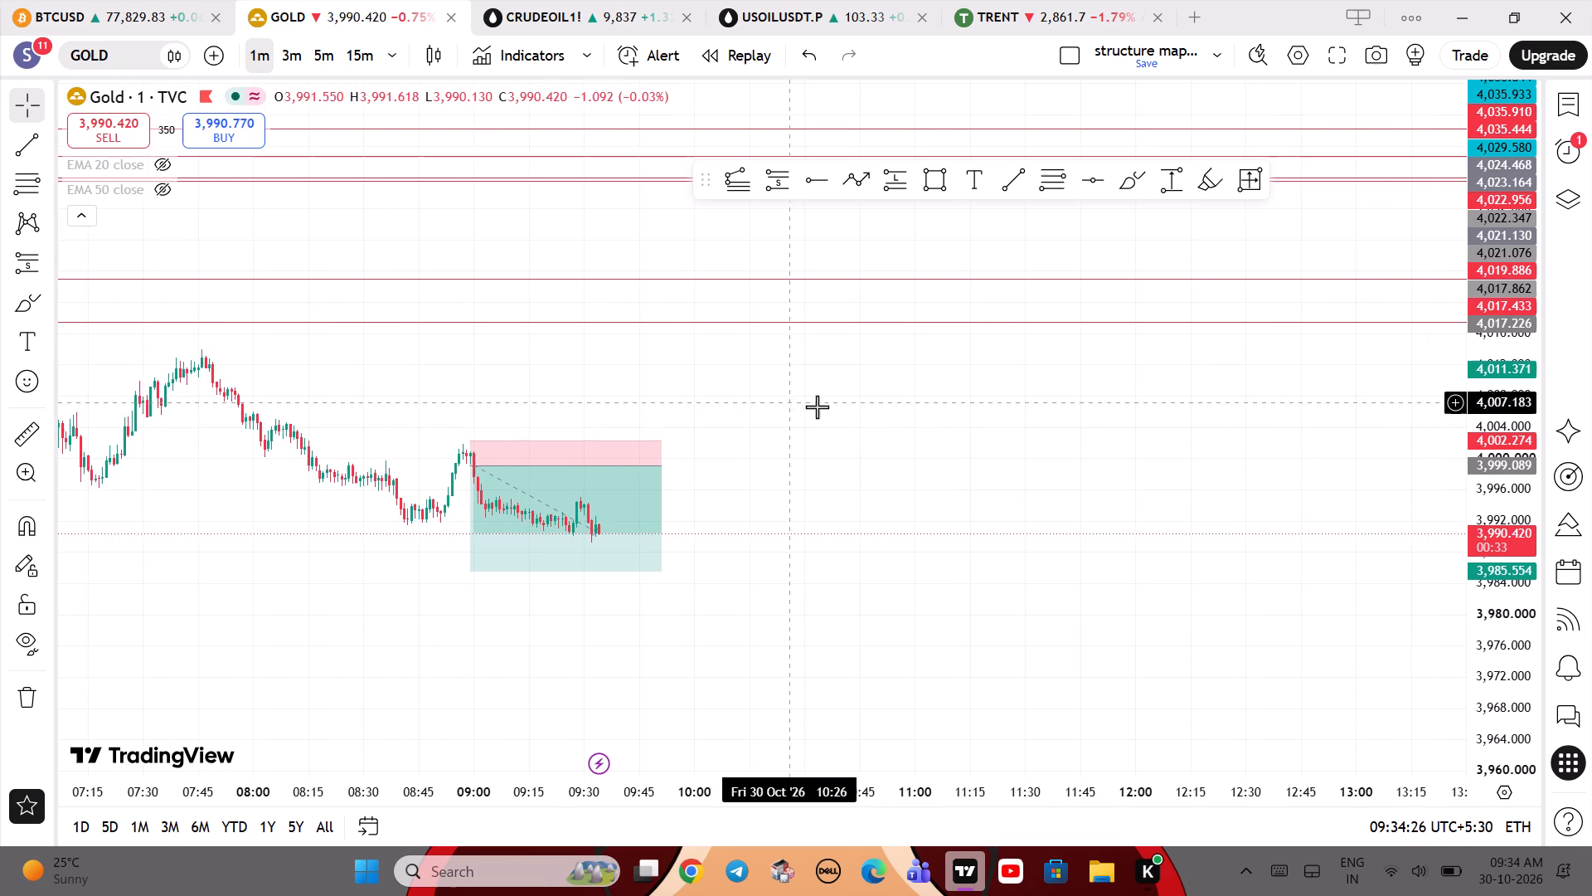
left_click_drag(817, 407, 949, 412)
left_click_drag(527, 464, 538, 431)
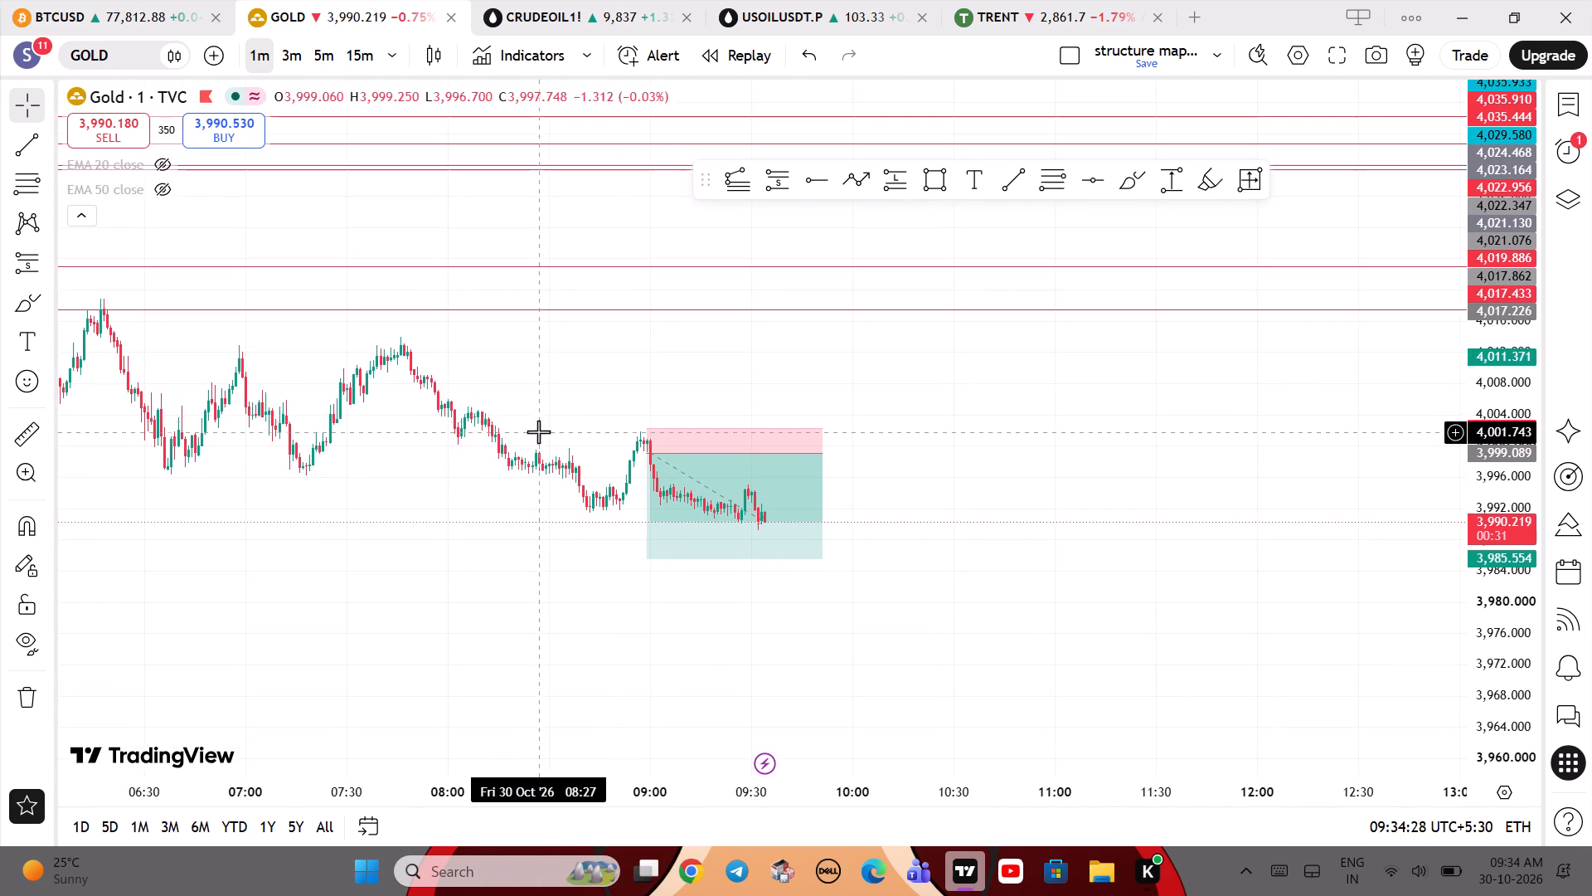
left_click(332, 63)
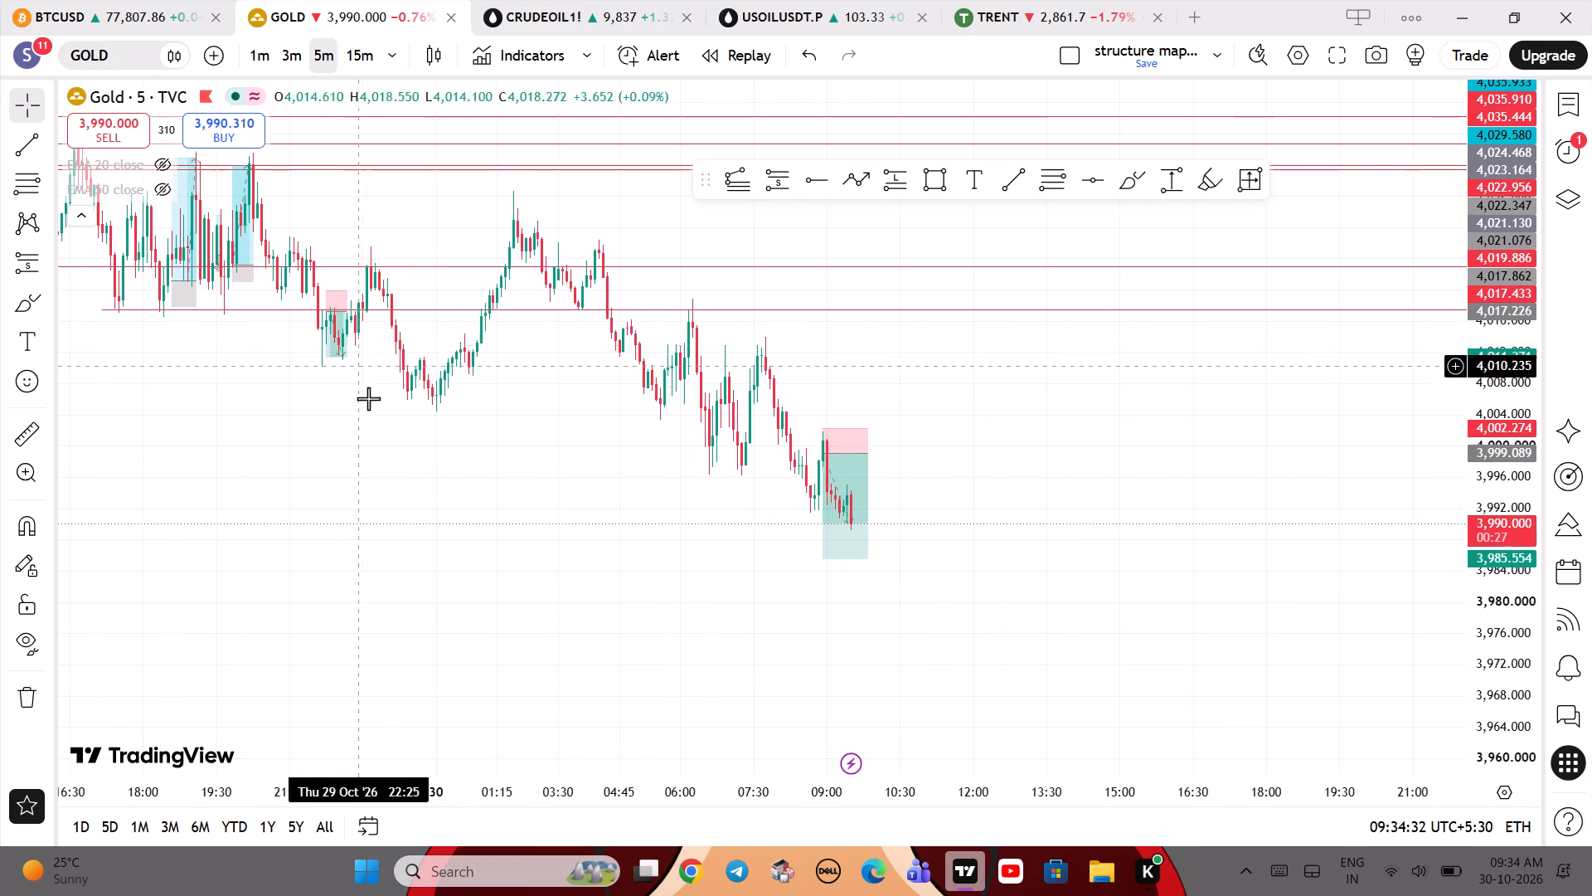
left_click_drag(402, 489, 371, 475)
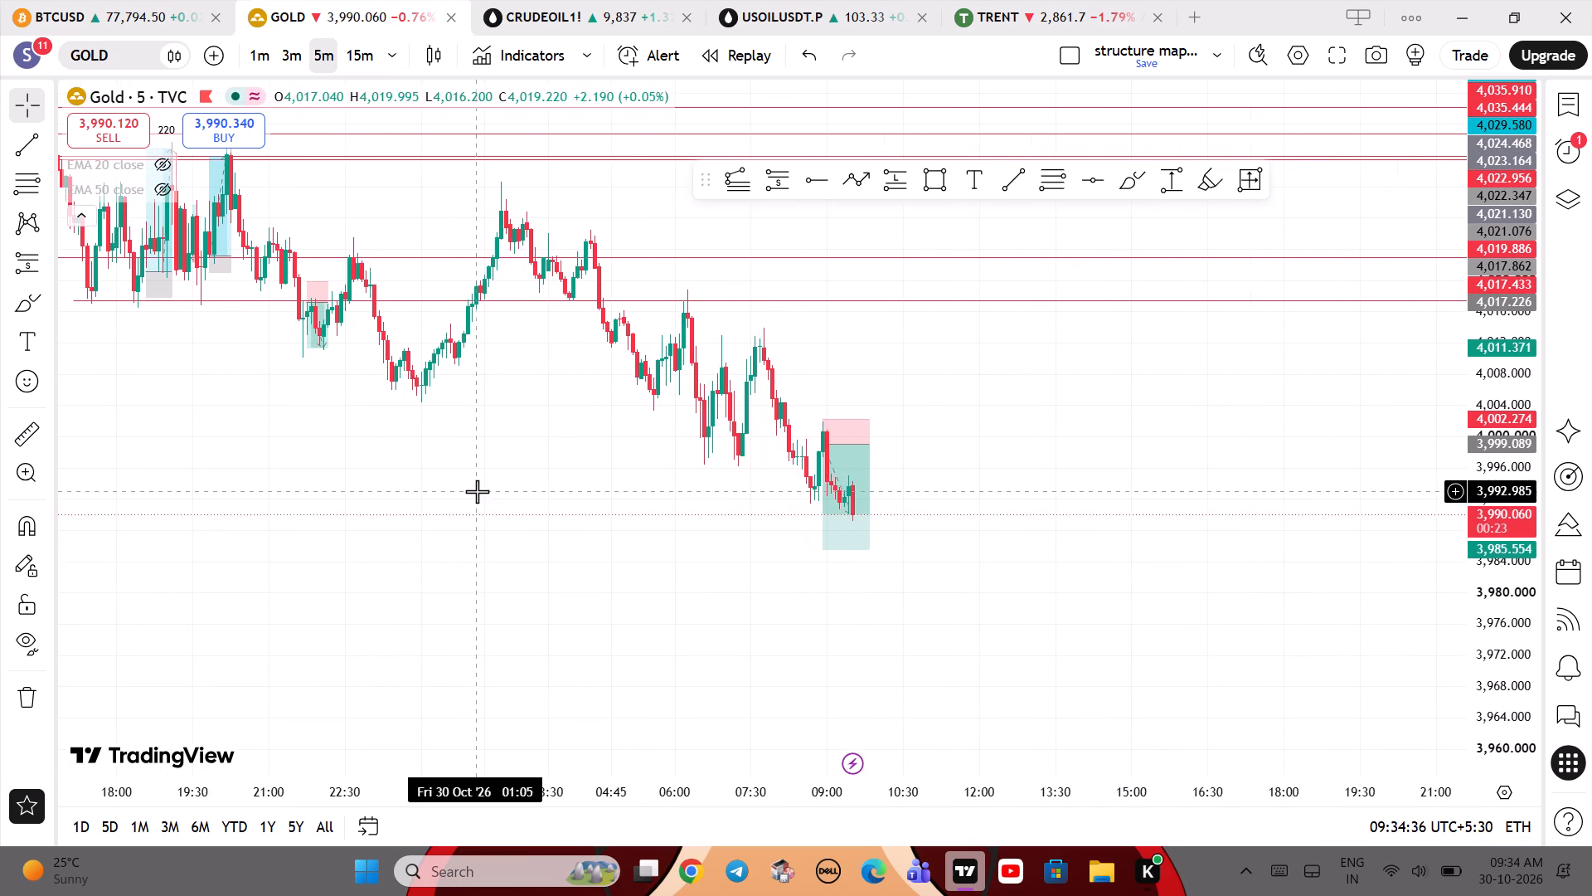
left_click_drag(477, 491, 300, 438)
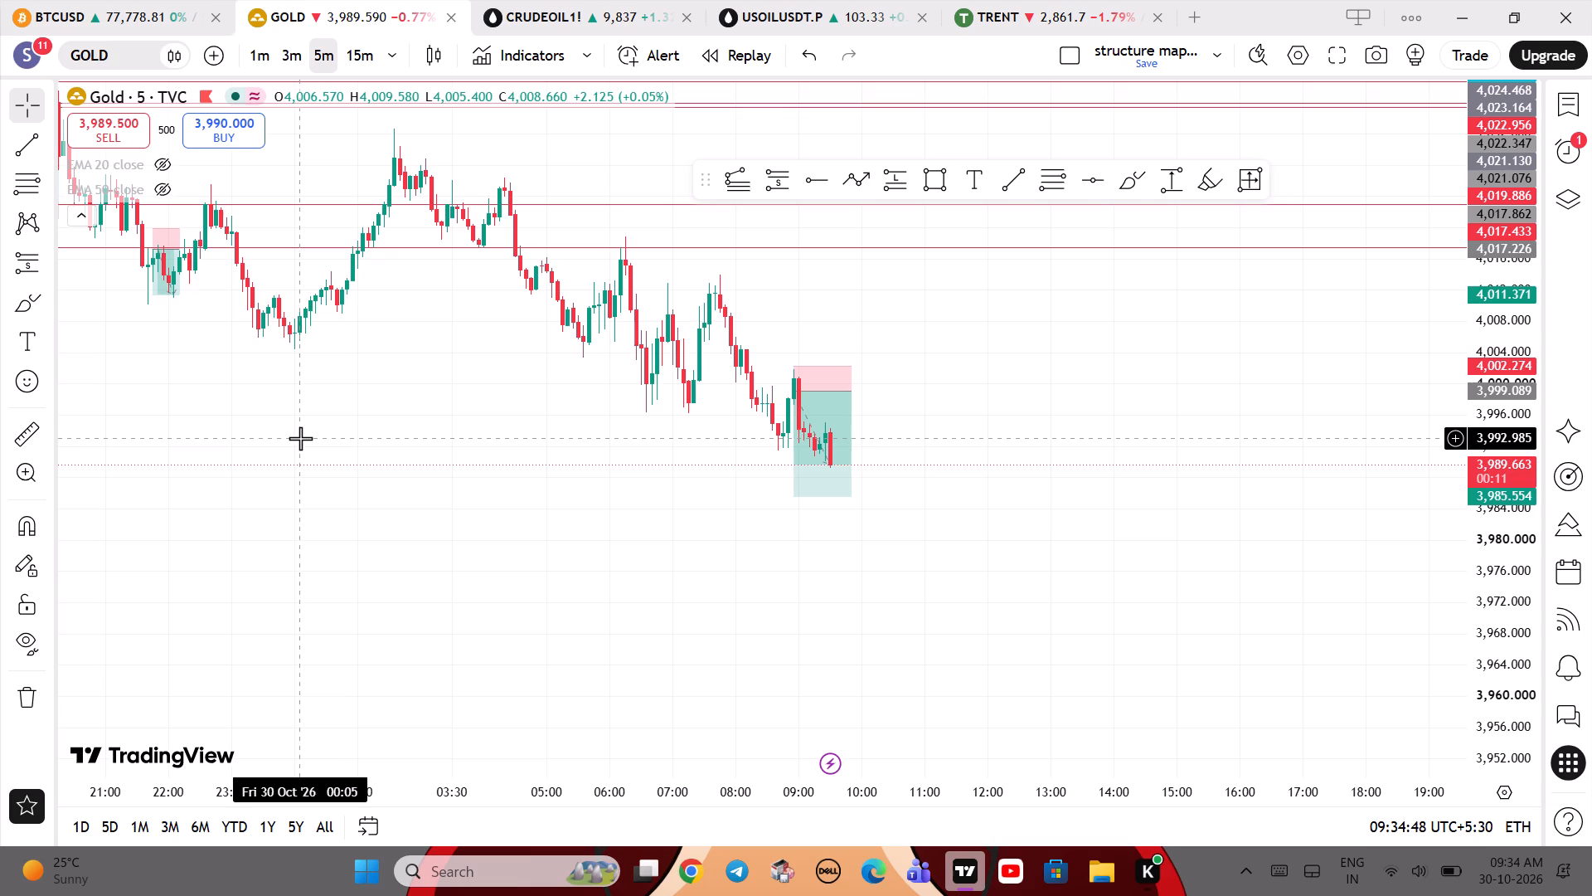
left_click(249, 49)
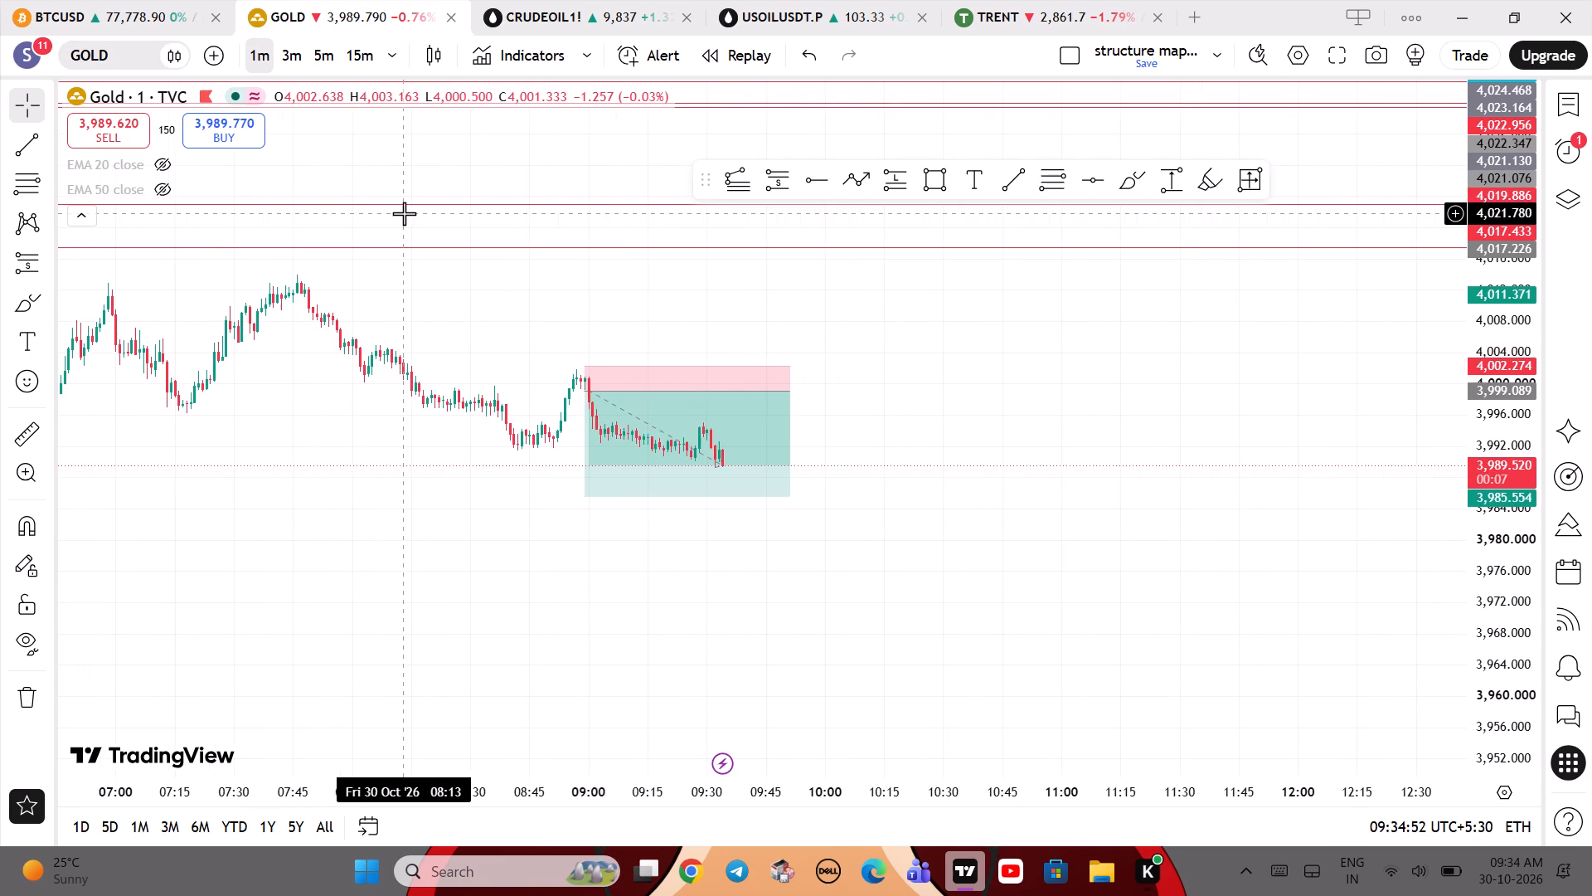
left_click_drag(1118, 474, 995, 470)
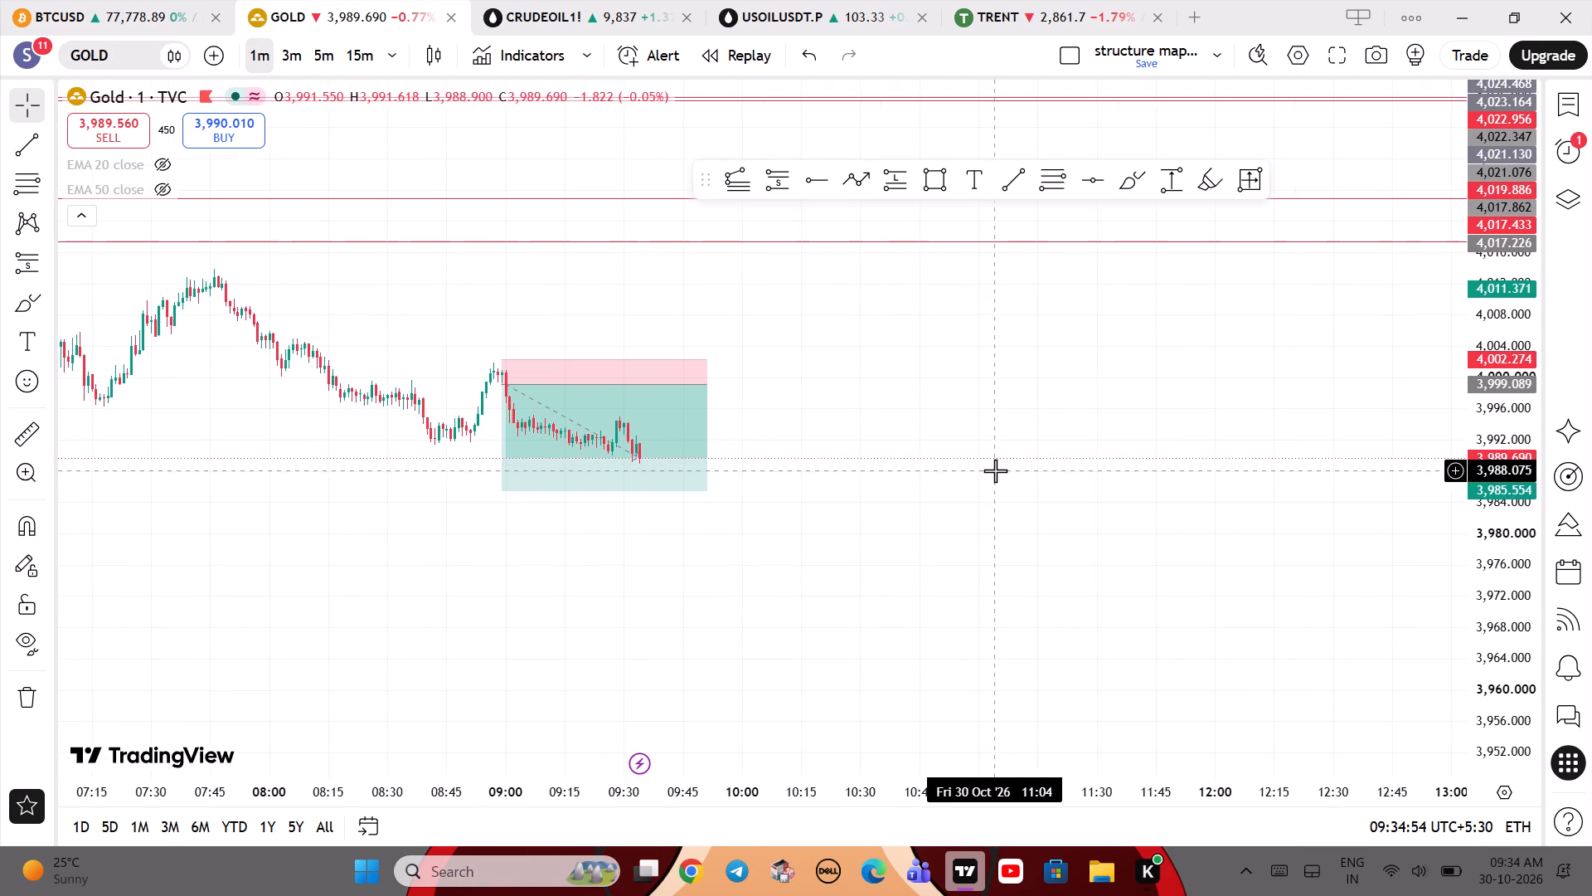
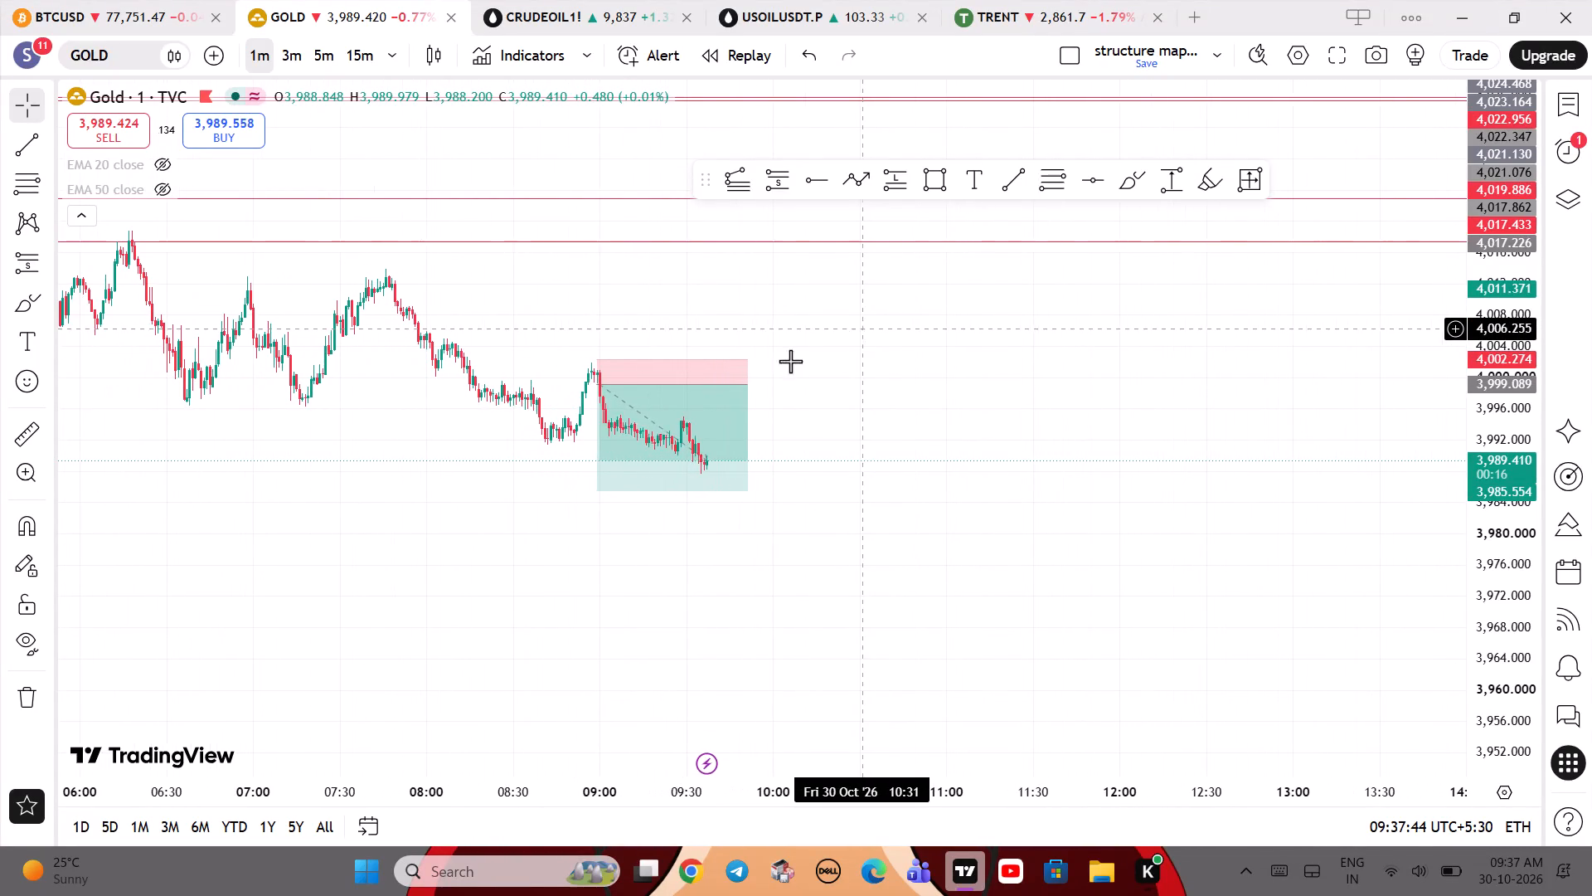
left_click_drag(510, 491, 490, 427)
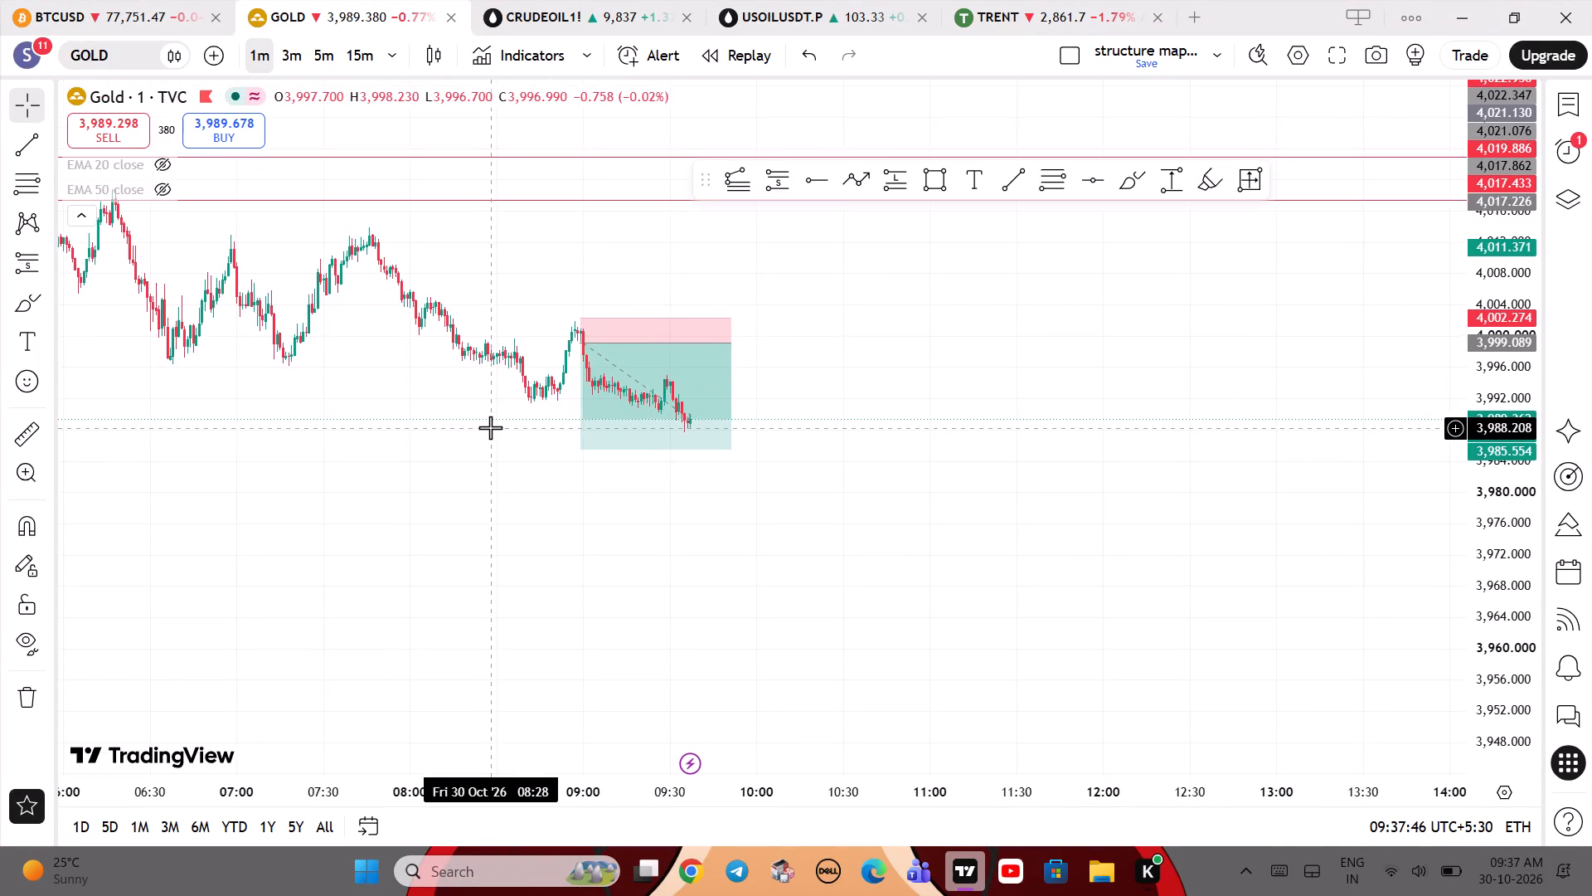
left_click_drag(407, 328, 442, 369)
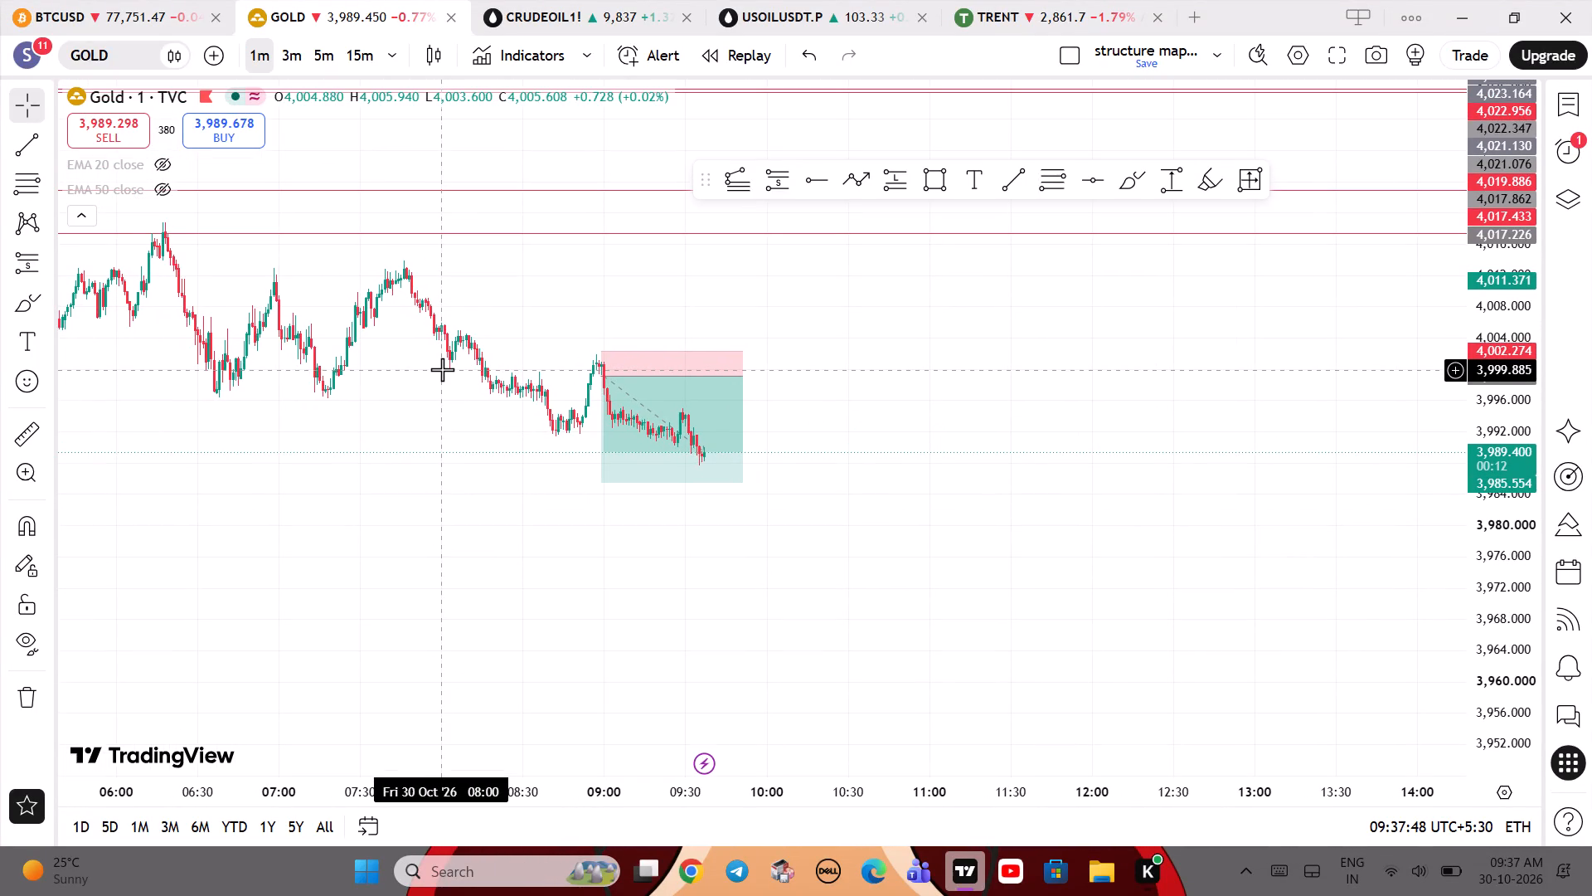